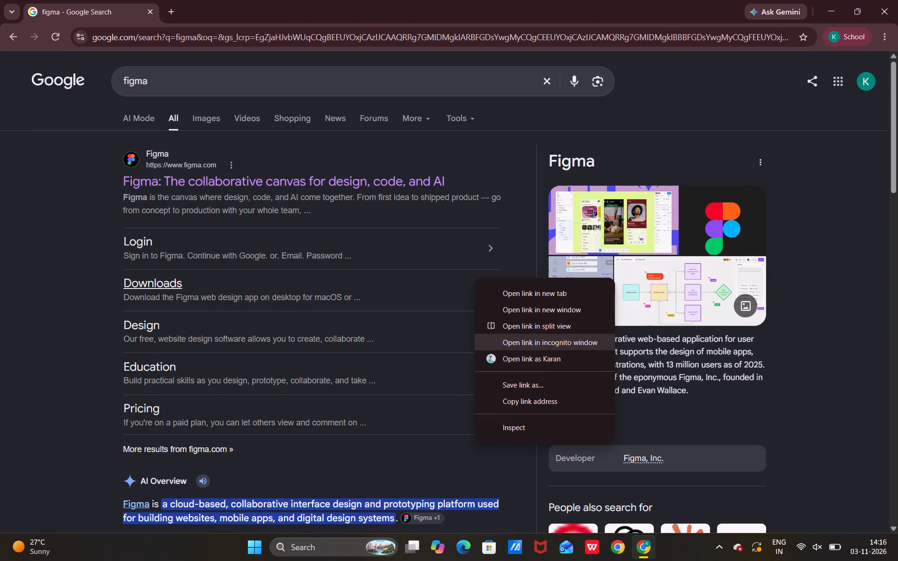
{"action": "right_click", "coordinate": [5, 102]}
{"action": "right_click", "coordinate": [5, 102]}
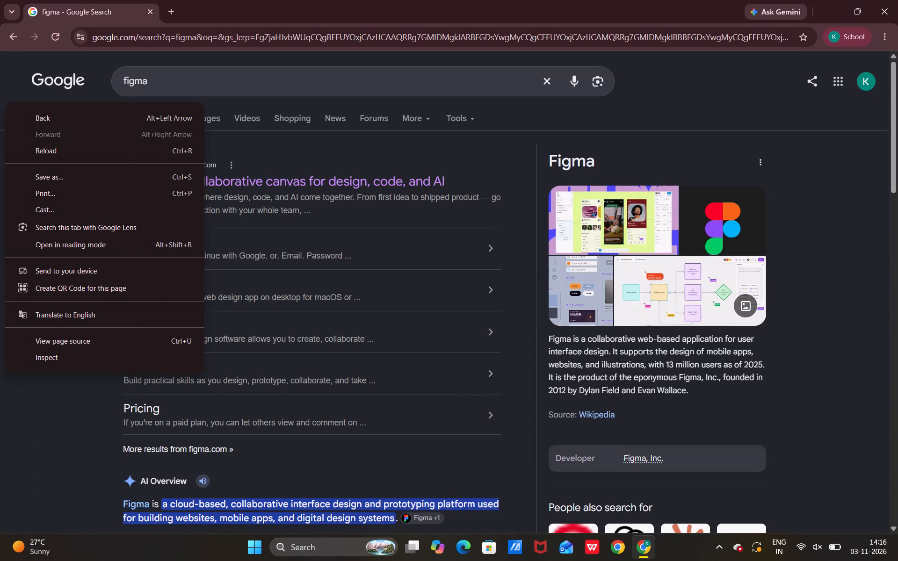
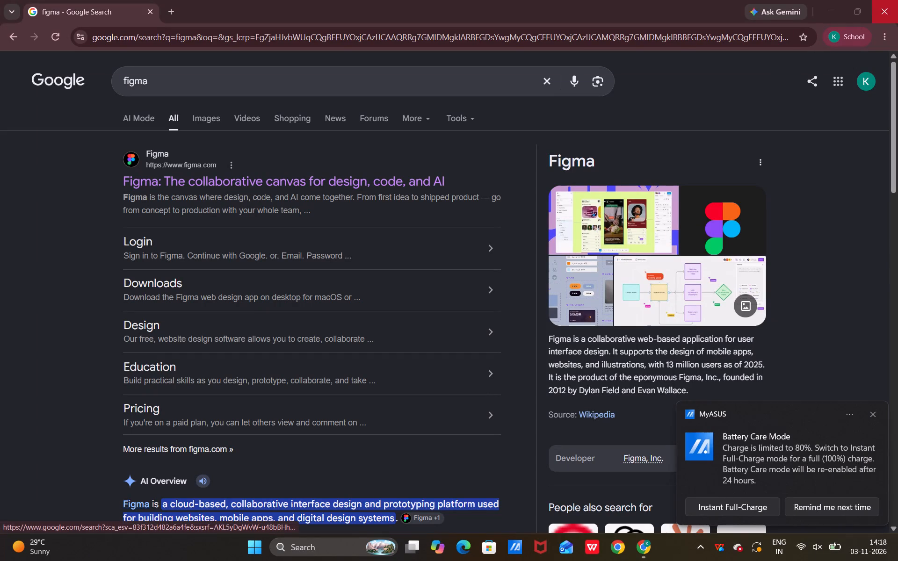
Open the Ask Gemini assistant beside the figma search results.
{"action": "left_click_drag", "start_coordinate": [793, 0], "coordinate": [797, 10]}
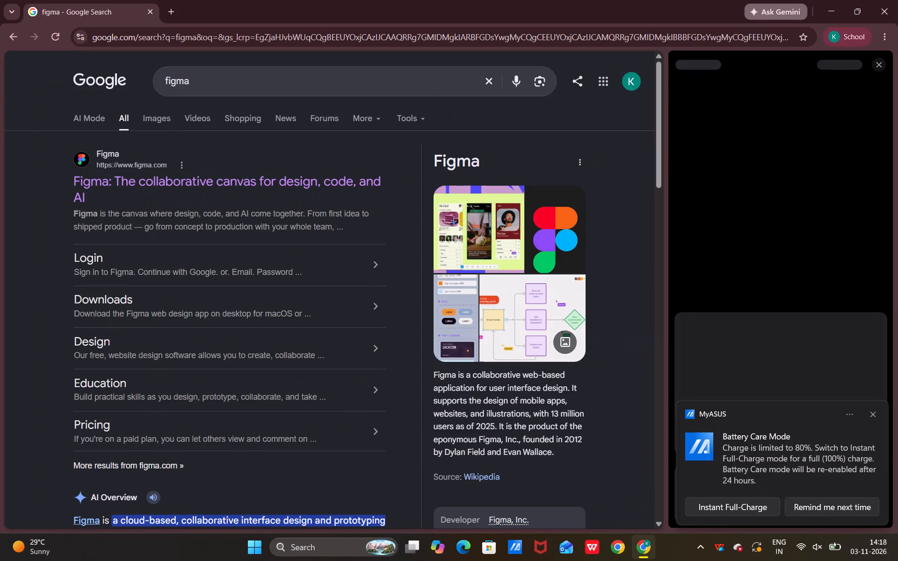
Go to the Figma site from the search results and open the recent file cycleproject.figma.
{"action": "left_click", "coordinate": [879, 64]}
{"action": "left_click", "coordinate": [195, 179]}
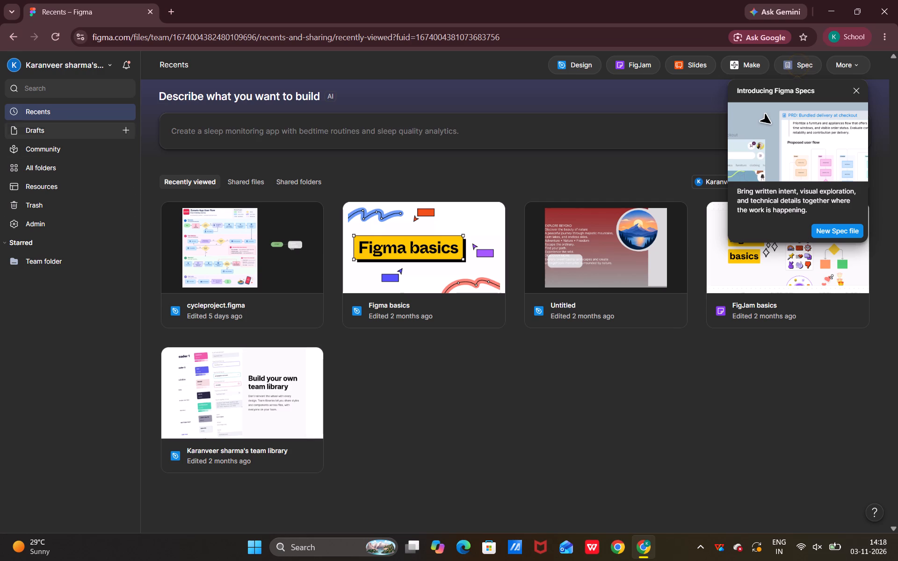
{"action": "left_click", "coordinate": [219, 250]}
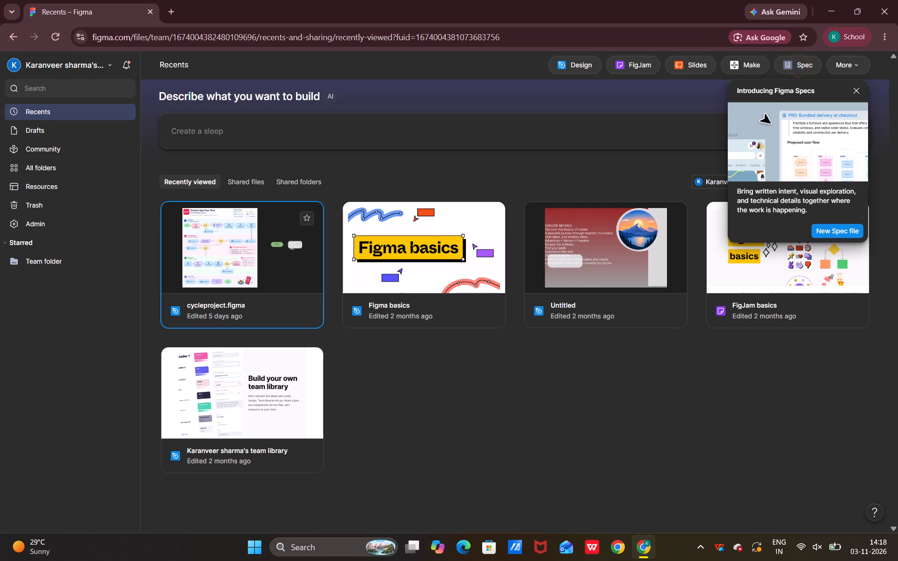
{"action": "double_click", "coordinate": [245, 250]}
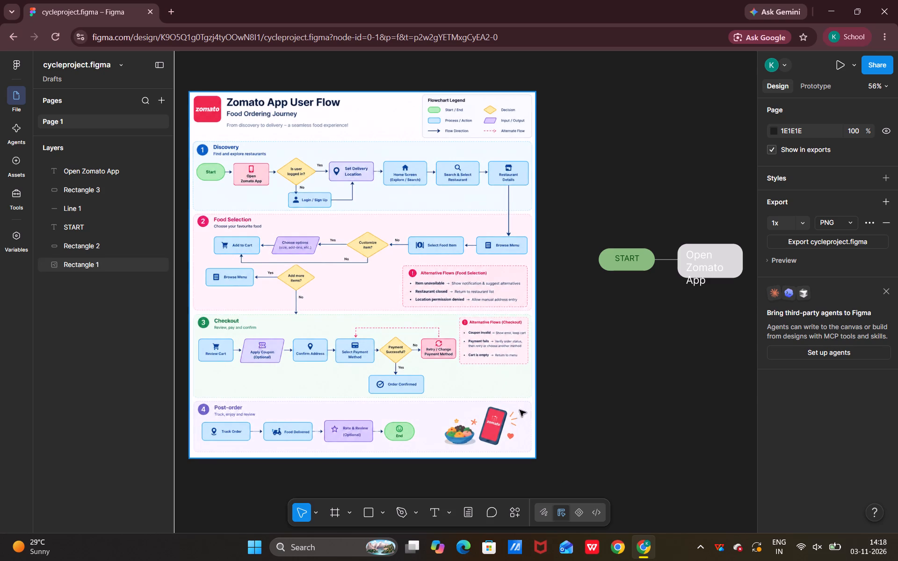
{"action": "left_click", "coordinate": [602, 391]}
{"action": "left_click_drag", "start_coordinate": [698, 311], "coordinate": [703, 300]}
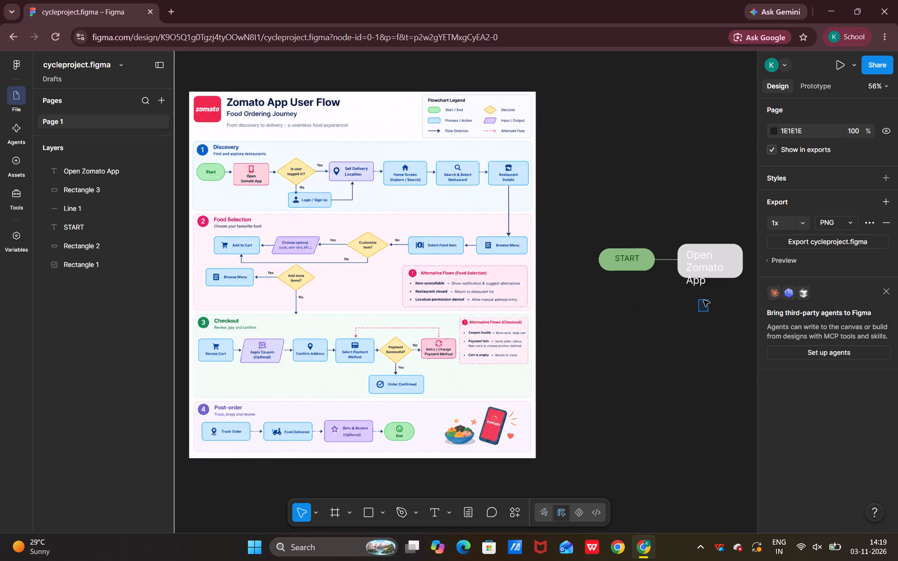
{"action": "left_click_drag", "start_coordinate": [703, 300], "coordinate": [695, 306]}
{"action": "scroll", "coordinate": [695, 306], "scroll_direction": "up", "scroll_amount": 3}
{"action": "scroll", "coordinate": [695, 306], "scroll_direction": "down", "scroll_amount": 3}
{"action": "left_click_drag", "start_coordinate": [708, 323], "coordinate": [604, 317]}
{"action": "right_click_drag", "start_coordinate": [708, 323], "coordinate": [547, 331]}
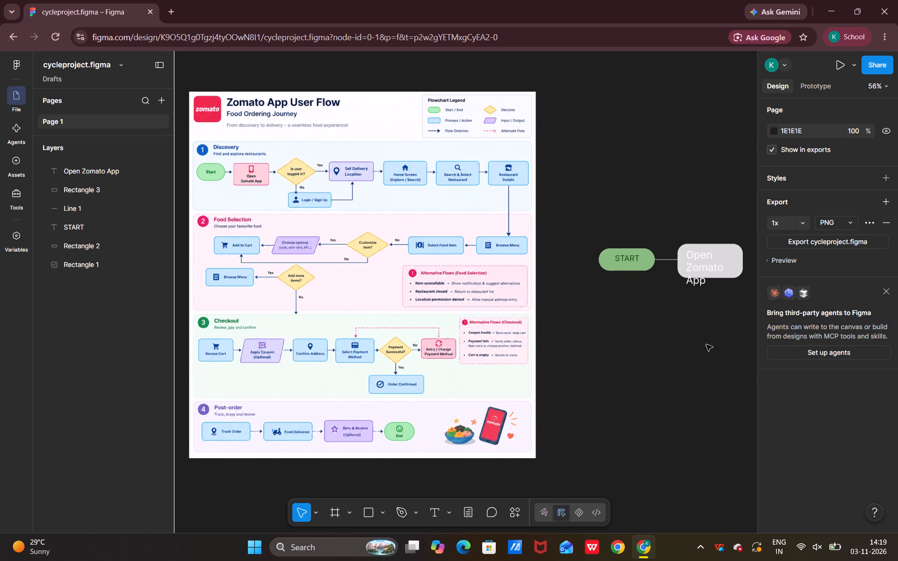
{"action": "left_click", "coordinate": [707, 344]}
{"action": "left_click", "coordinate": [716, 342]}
Examine the Zomato App User Flow reference image and the partly built flowchart beside it using the Hand tool.
{"action": "left_click", "coordinate": [309, 513]}
{"action": "left_click", "coordinate": [313, 512]}
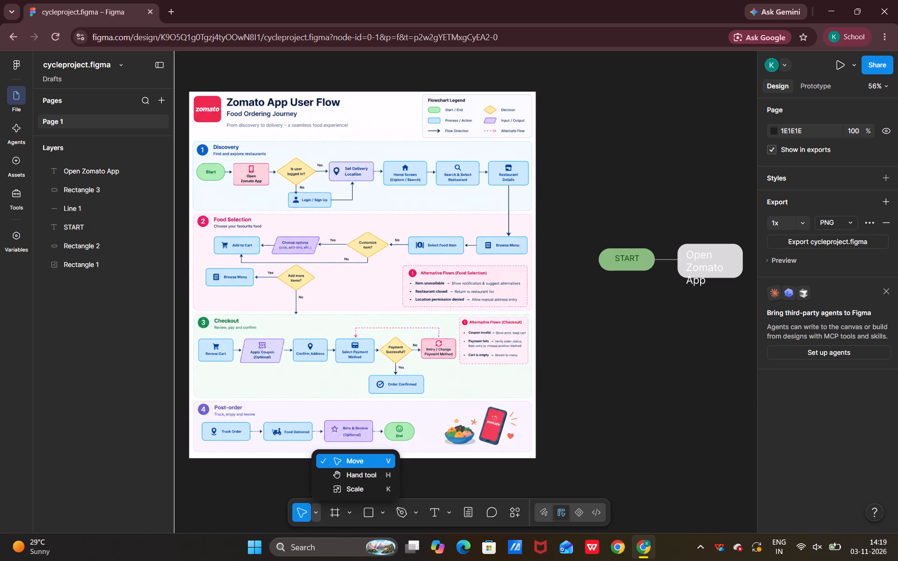
{"action": "left_click", "coordinate": [367, 473]}
{"action": "left_click_drag", "start_coordinate": [601, 405], "coordinate": [478, 384]}
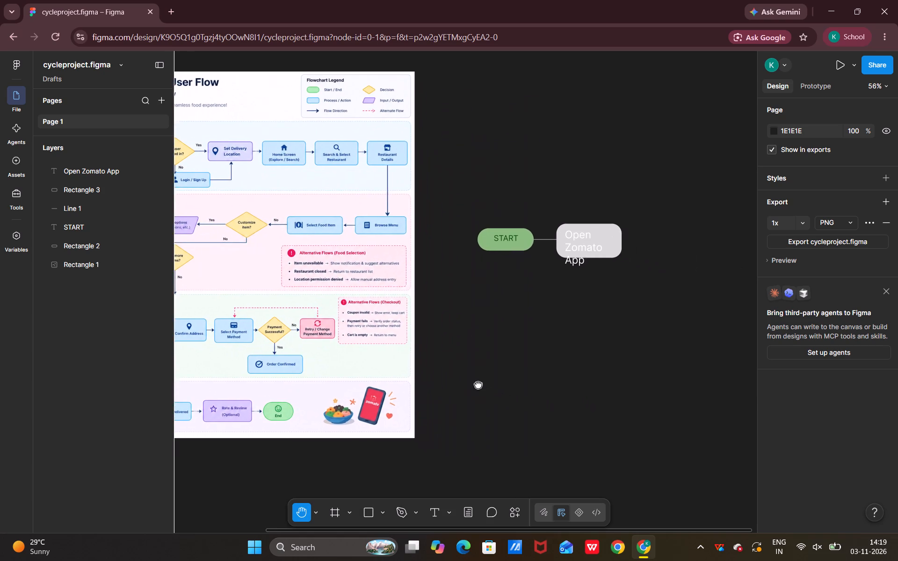
{"action": "left_click_drag", "start_coordinate": [478, 384], "coordinate": [524, 388]}
{"action": "left_click_drag", "start_coordinate": [536, 389], "coordinate": [558, 389]}
{"action": "scroll", "coordinate": [559, 387], "scroll_direction": "down", "scroll_amount": 3}
{"action": "scroll", "coordinate": [559, 387], "scroll_direction": "up", "scroll_amount": 2}
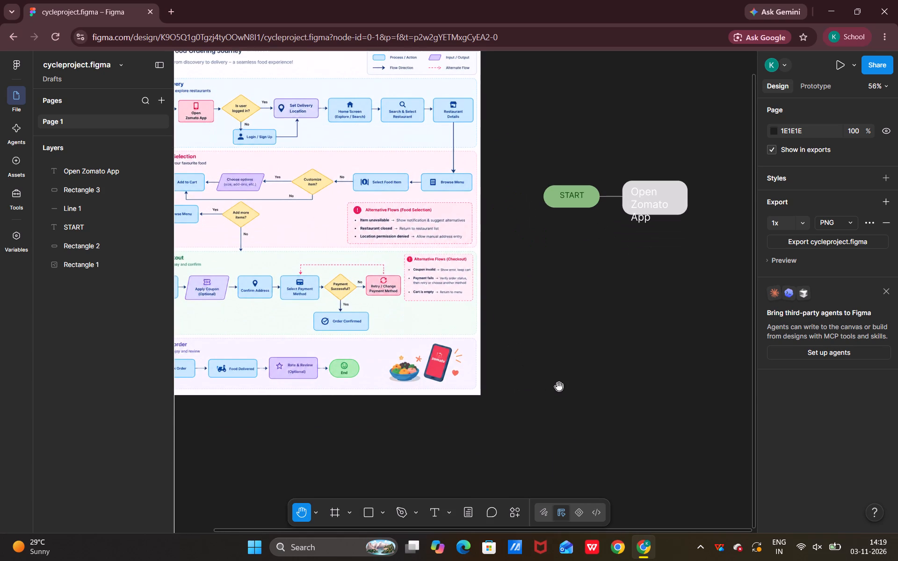
{"action": "left_click", "coordinate": [373, 339]}
{"action": "scroll", "coordinate": [426, 216], "scroll_direction": "up", "scroll_amount": 4}
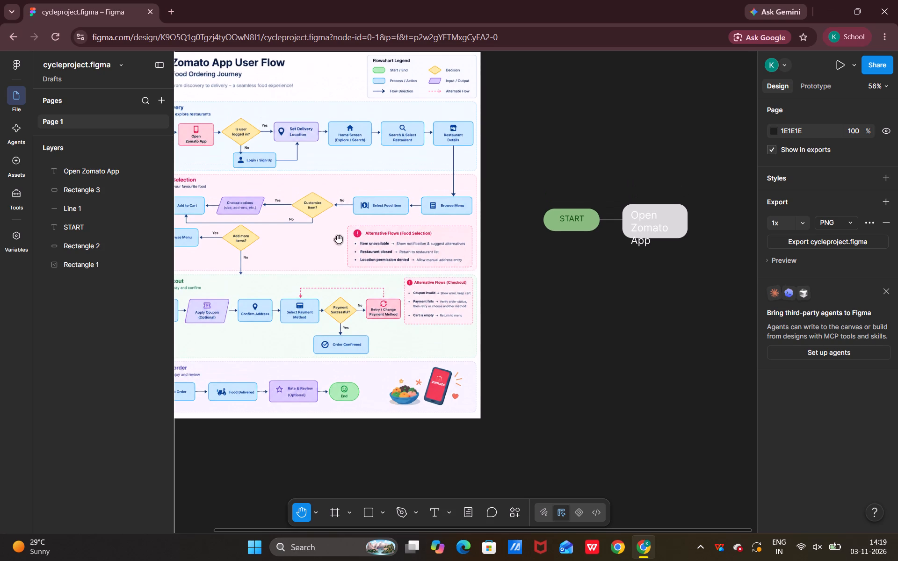
{"action": "left_click_drag", "start_coordinate": [253, 284], "coordinate": [287, 295]}
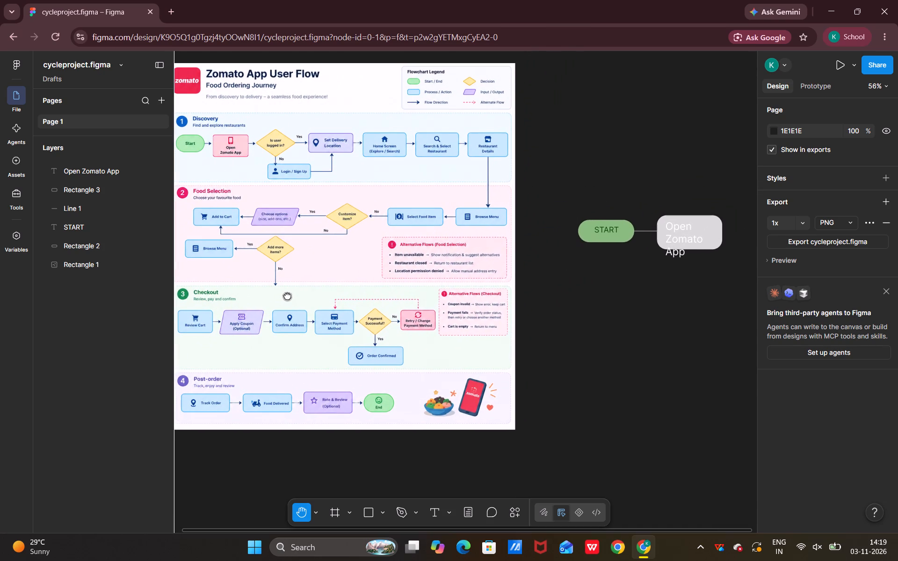
{"action": "left_click_drag", "start_coordinate": [287, 295], "coordinate": [223, 268]}
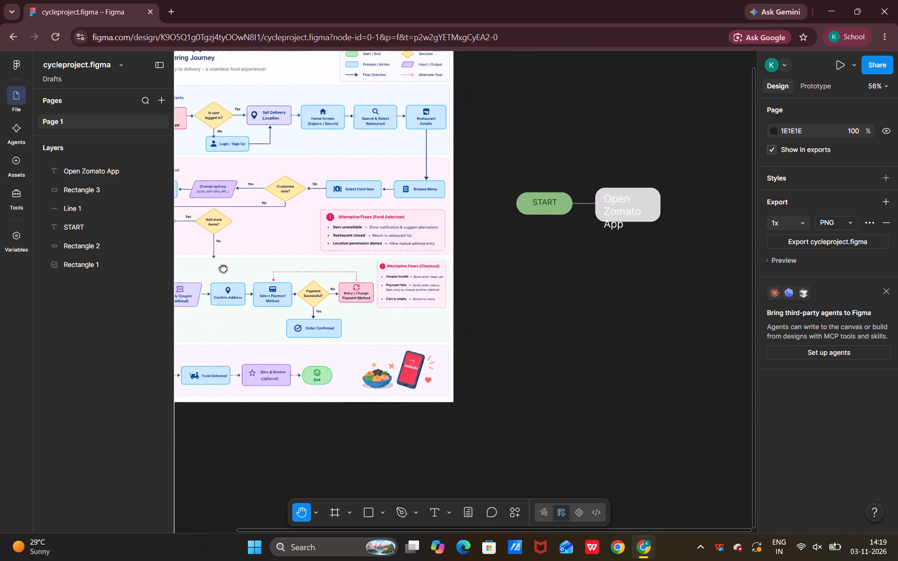
{"action": "left_click_drag", "start_coordinate": [223, 268], "coordinate": [251, 270]}
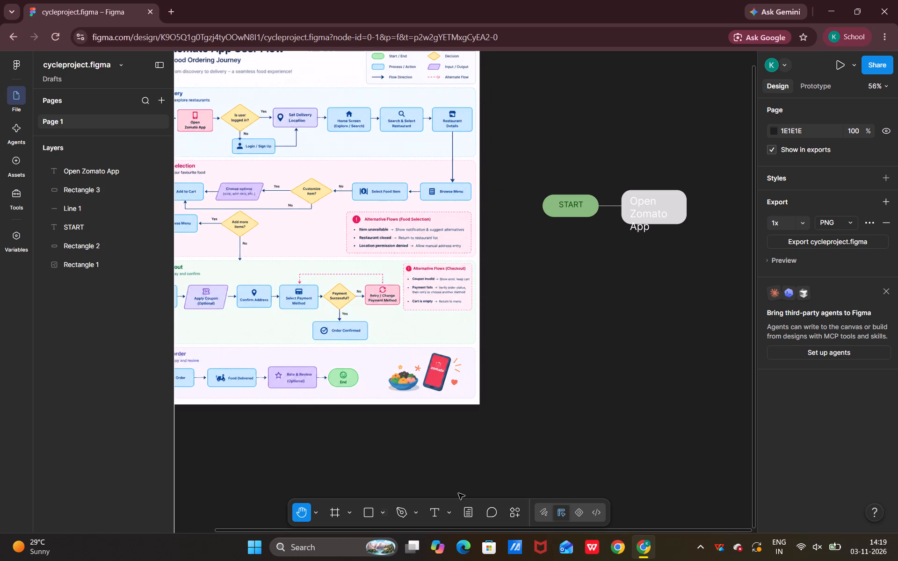
Move the "Open Zomato App" text onto its grey rectangle, at about X 329, Y 38.
{"action": "left_click", "coordinate": [656, 209]}
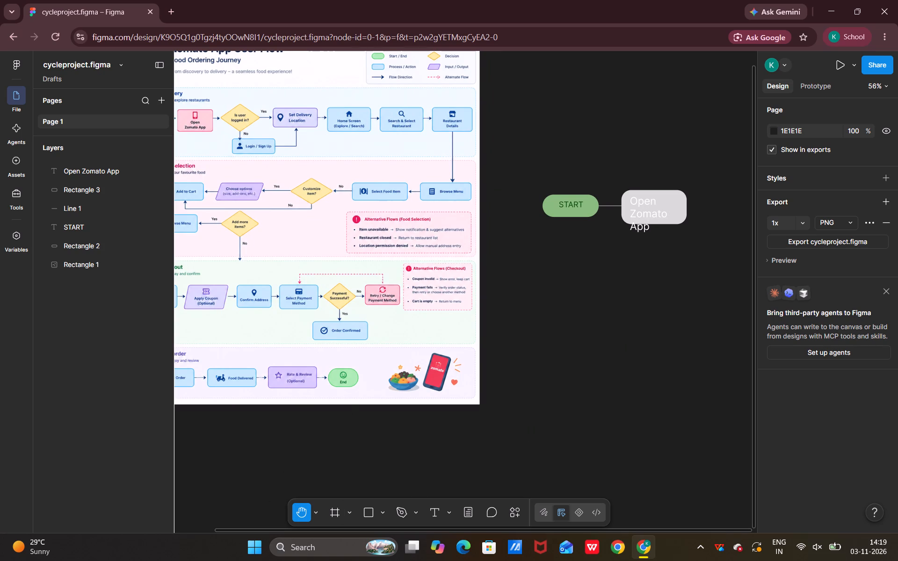
{"action": "left_click", "coordinate": [317, 513]}
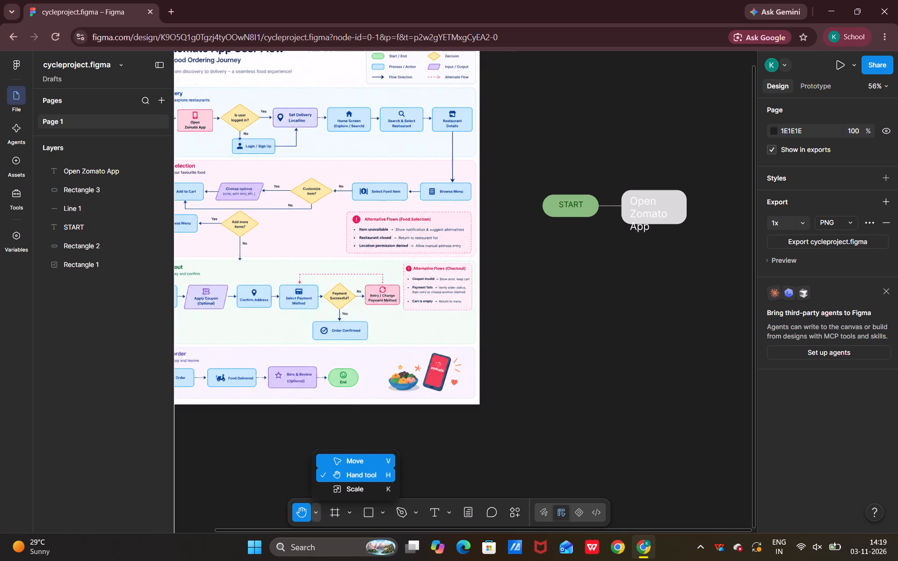
{"action": "left_click", "coordinate": [351, 460]}
{"action": "left_click_drag", "start_coordinate": [655, 208], "coordinate": [661, 201]}
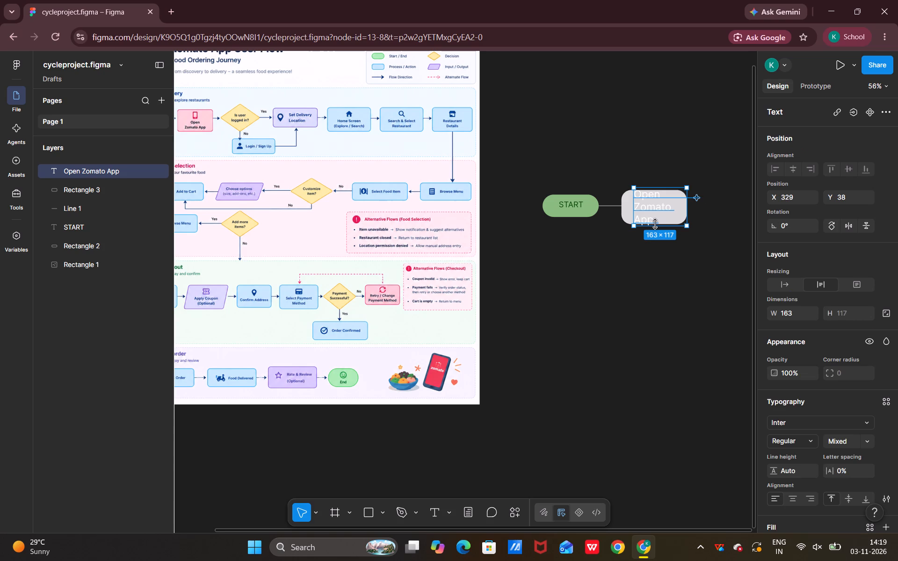
{"action": "left_click", "coordinate": [656, 248]}
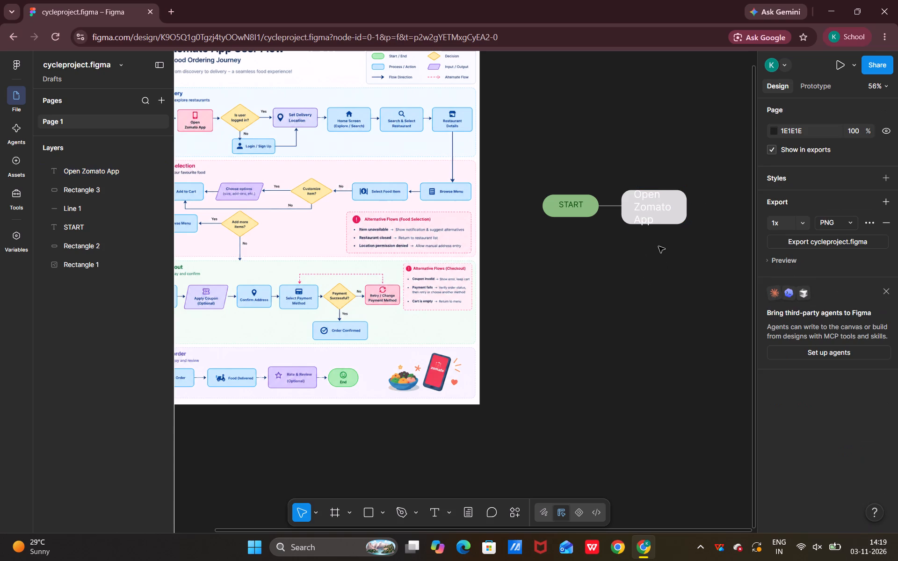
Enlarge the grey rectangle behind the "Open Zomato App" text to about 201 × 117, with its top at Y 38.
{"action": "left_click", "coordinate": [681, 219]}
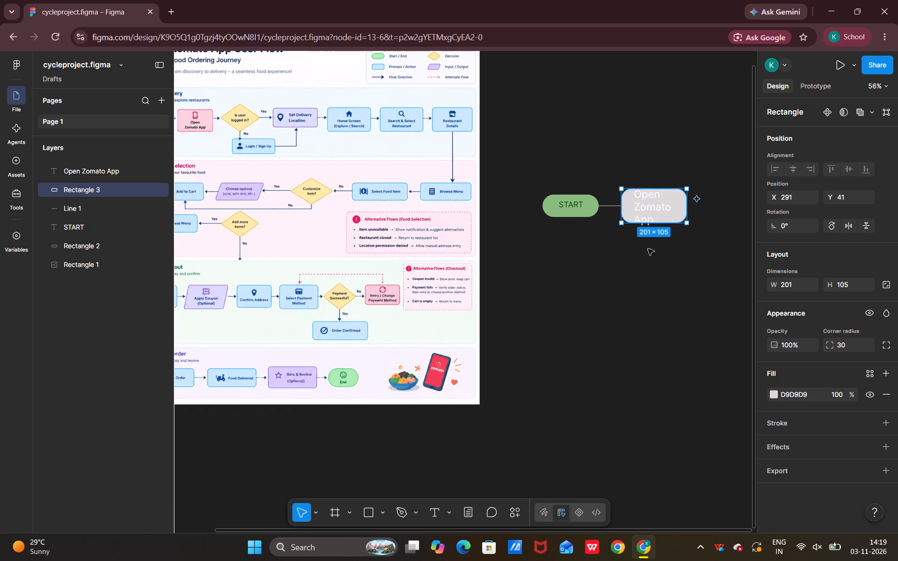
{"action": "left_click_drag", "start_coordinate": [688, 224], "coordinate": [688, 228]}
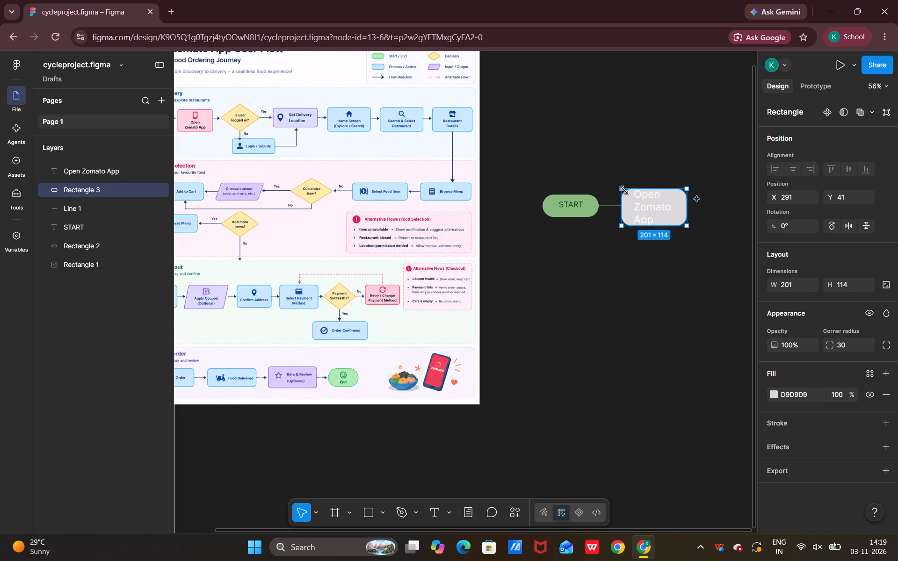
{"action": "left_click", "coordinate": [621, 188]}
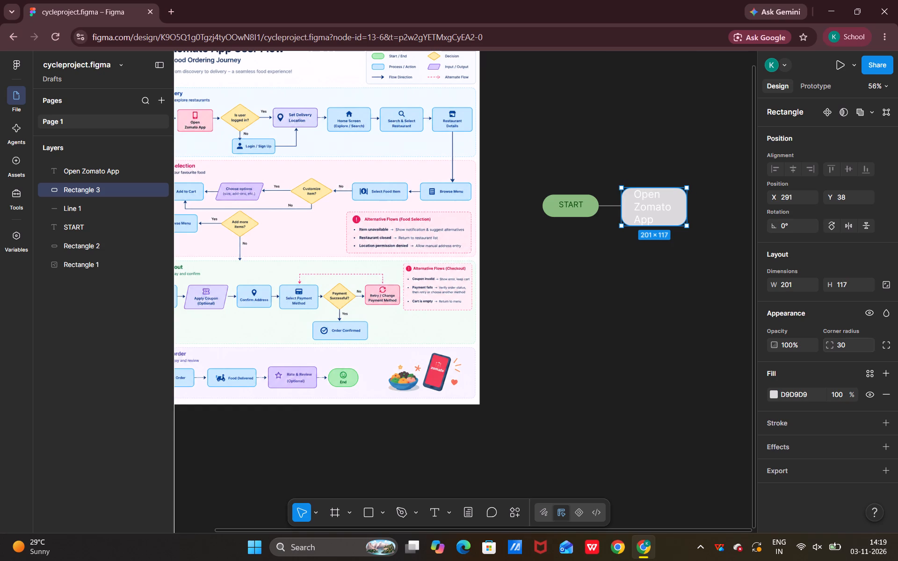
Set the grey rectangle's corner radius to 10.
{"action": "left_click", "coordinate": [848, 341]}
{"action": "key", "text": "BackSpace"}
{"action": "type", "text": "10"}
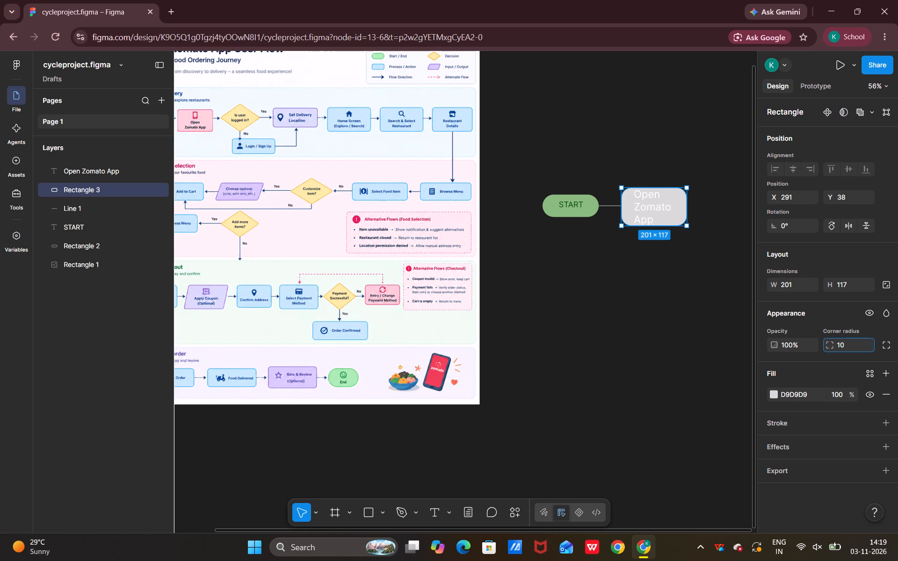
{"action": "left_click", "coordinate": [864, 341]}
{"action": "left_click", "coordinate": [717, 309]}
Resize the "Open Zomato App" text box to about 172 × 140, extending its left edge to X 291, flush with the grey rectangle.
{"action": "left_click", "coordinate": [655, 220]}
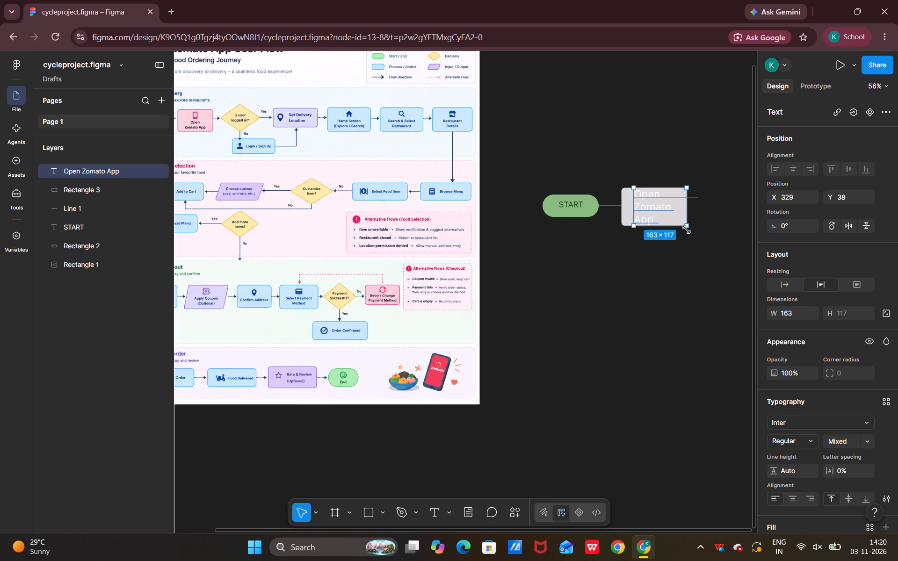
{"action": "left_click_drag", "start_coordinate": [687, 226], "coordinate": [663, 227]}
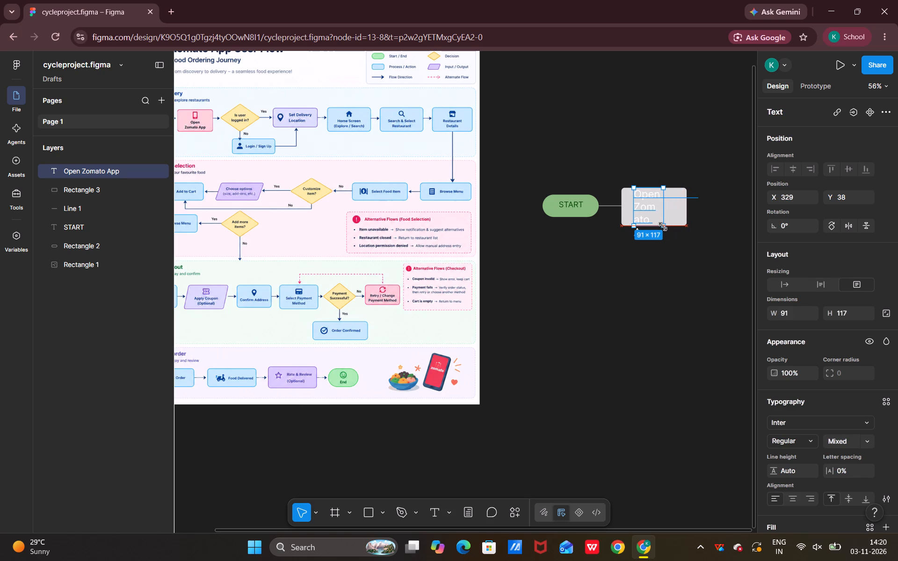
{"action": "left_click_drag", "start_coordinate": [663, 227], "coordinate": [677, 229]}
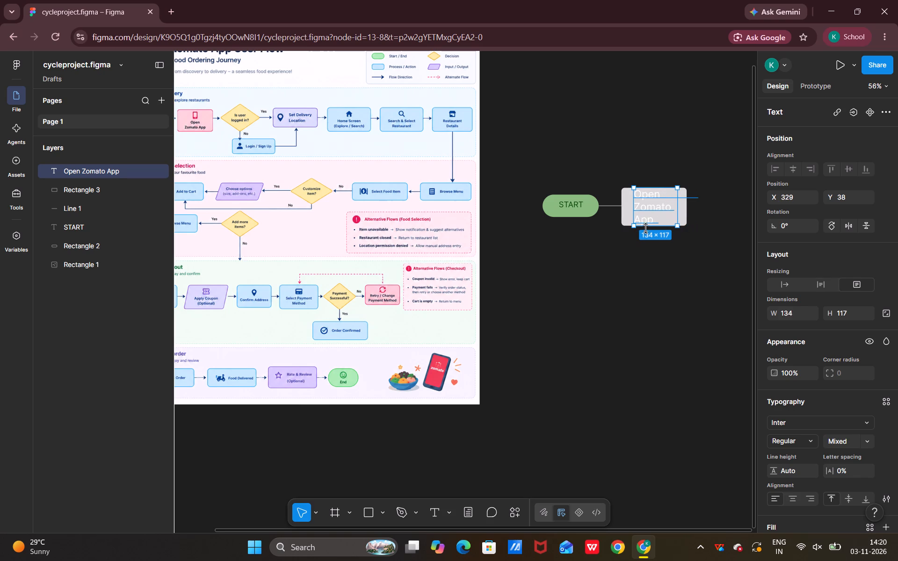
{"action": "left_click_drag", "start_coordinate": [634, 226], "coordinate": [632, 226]}
{"action": "left_click_drag", "start_coordinate": [632, 226], "coordinate": [622, 230]}
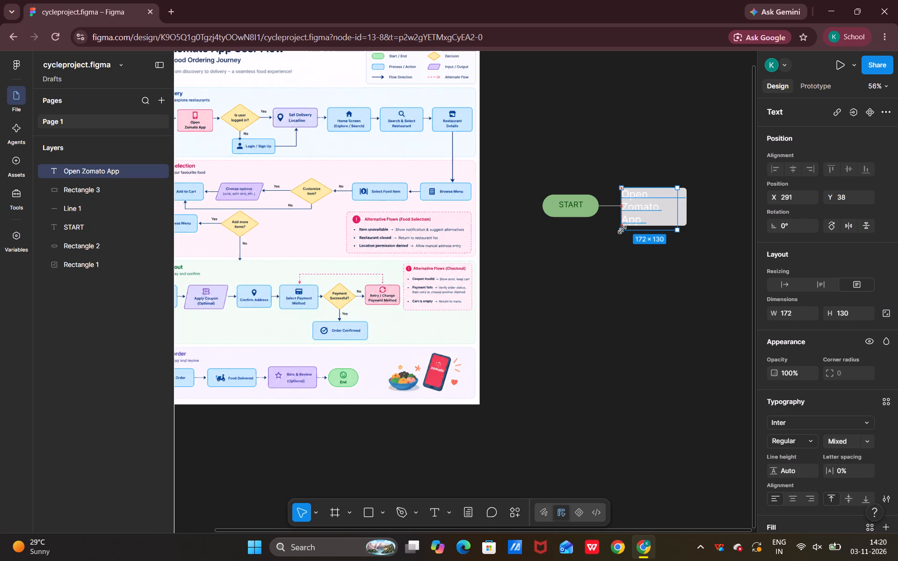
{"action": "left_click_drag", "start_coordinate": [622, 230], "coordinate": [623, 233]}
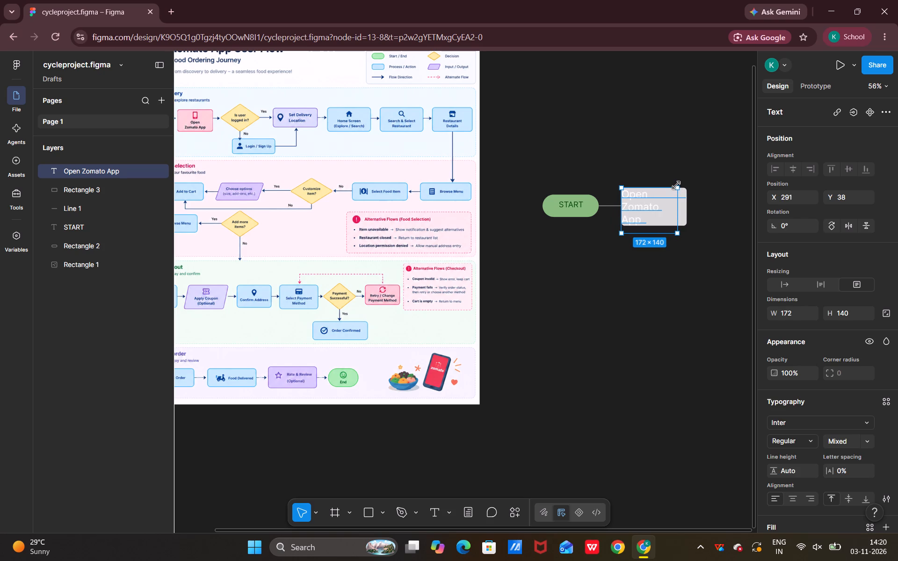
Enlarge the "Open Zomato App" text box to about 260 × 166 so "Zomato App" fits on one line, keeping X 291, Y 38.
{"action": "left_click_drag", "start_coordinate": [677, 188], "coordinate": [700, 186]}
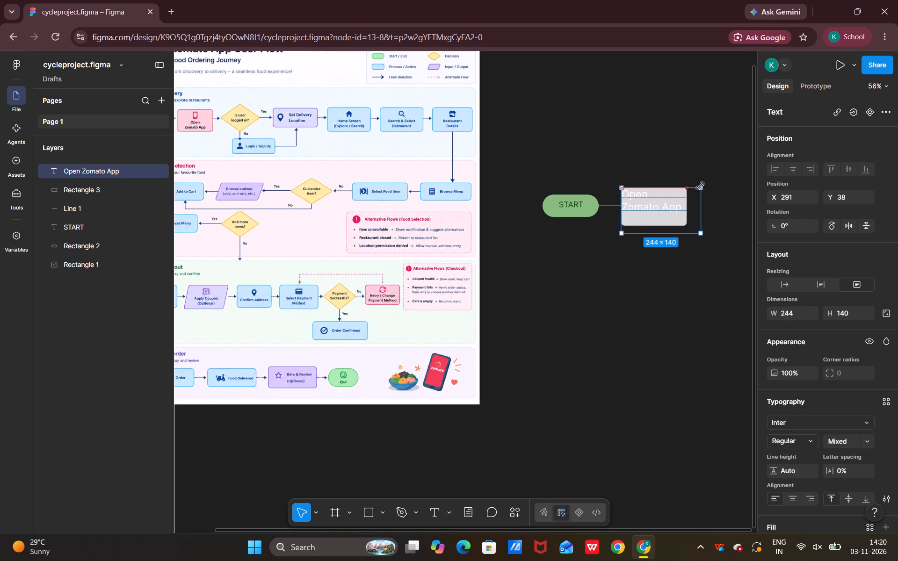
{"action": "left_click_drag", "start_coordinate": [700, 186], "coordinate": [698, 193]}
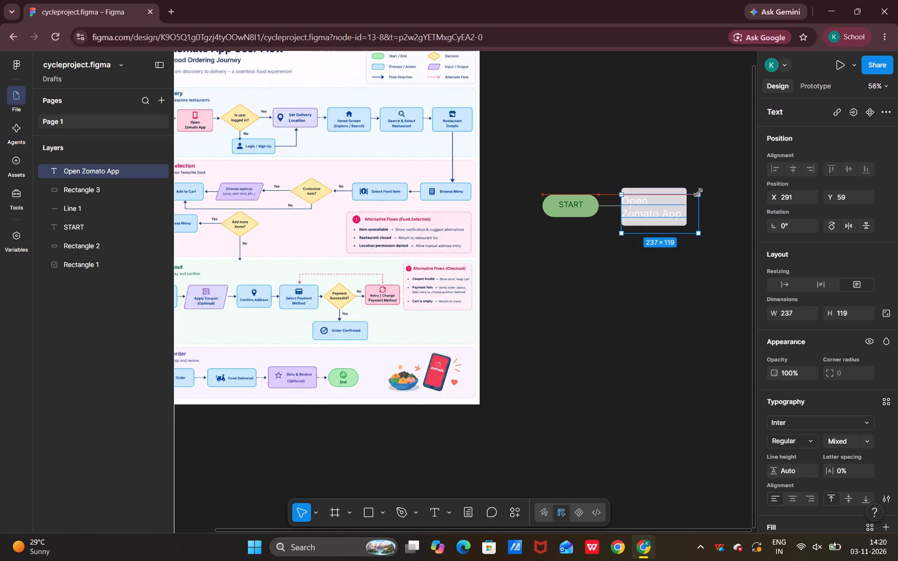
{"action": "left_click_drag", "start_coordinate": [698, 193], "coordinate": [700, 185]}
{"action": "left_click_drag", "start_coordinate": [701, 233], "coordinate": [702, 245]}
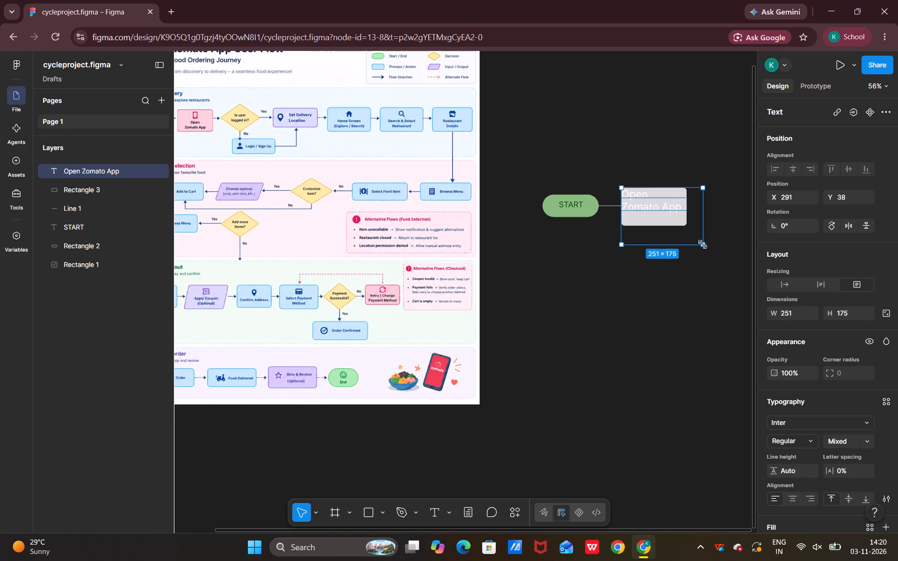
{"action": "left_click_drag", "start_coordinate": [702, 245], "coordinate": [692, 223]}
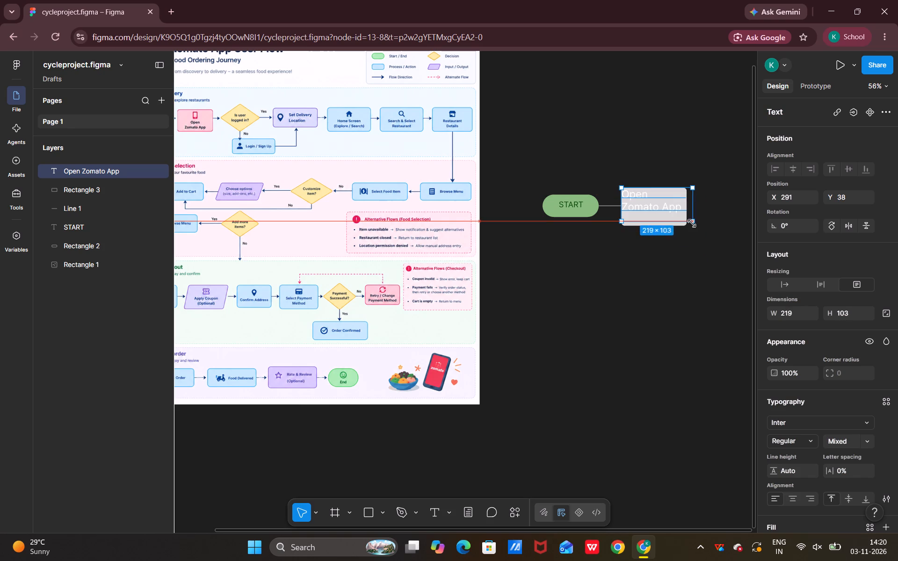
{"action": "left_click_drag", "start_coordinate": [692, 223], "coordinate": [709, 232]}
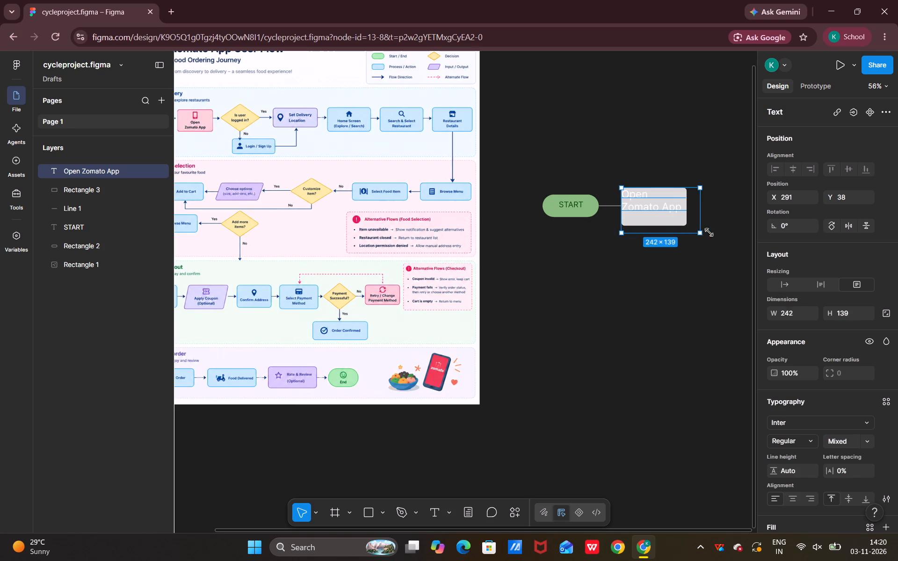
{"action": "left_click_drag", "start_coordinate": [709, 232], "coordinate": [693, 234]}
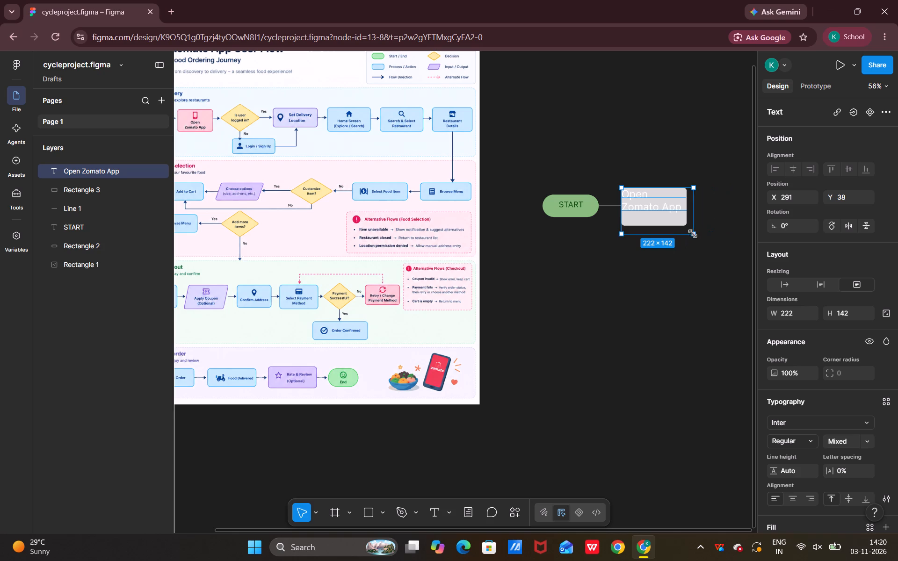
{"action": "left_click_drag", "start_coordinate": [693, 234], "coordinate": [706, 237]}
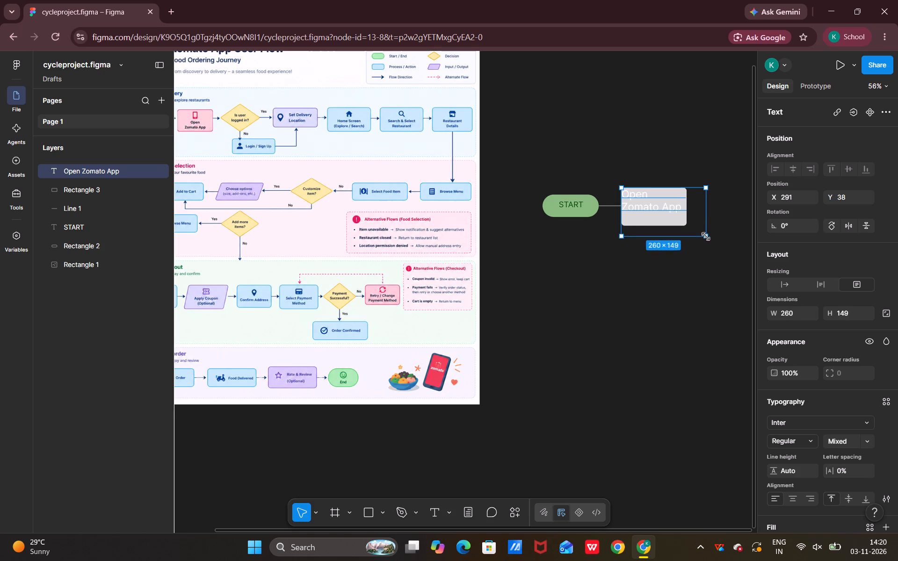
{"action": "left_click_drag", "start_coordinate": [706, 237], "coordinate": [706, 241]}
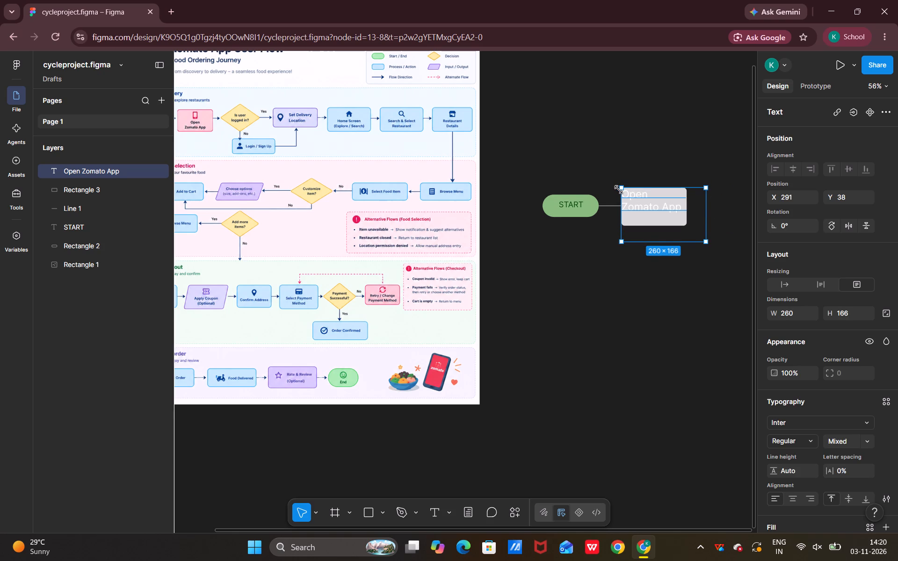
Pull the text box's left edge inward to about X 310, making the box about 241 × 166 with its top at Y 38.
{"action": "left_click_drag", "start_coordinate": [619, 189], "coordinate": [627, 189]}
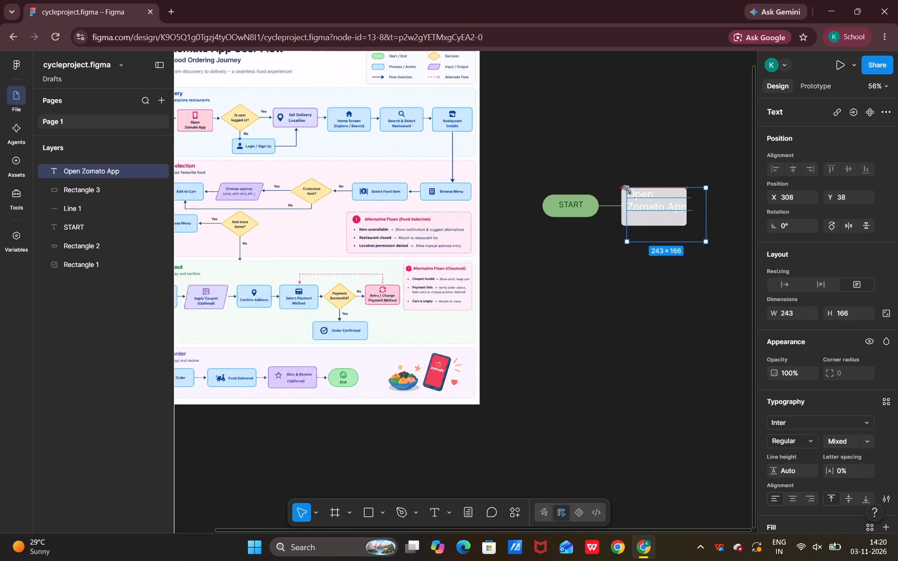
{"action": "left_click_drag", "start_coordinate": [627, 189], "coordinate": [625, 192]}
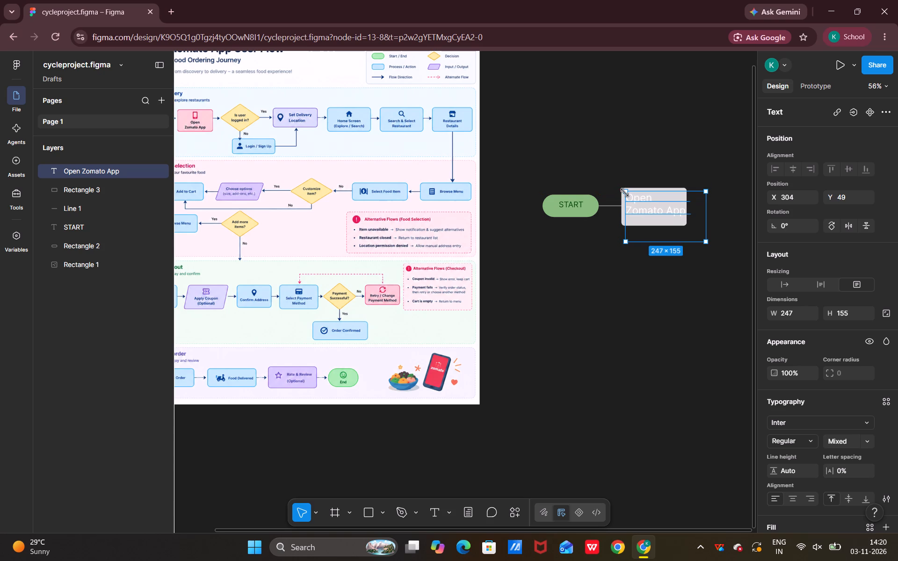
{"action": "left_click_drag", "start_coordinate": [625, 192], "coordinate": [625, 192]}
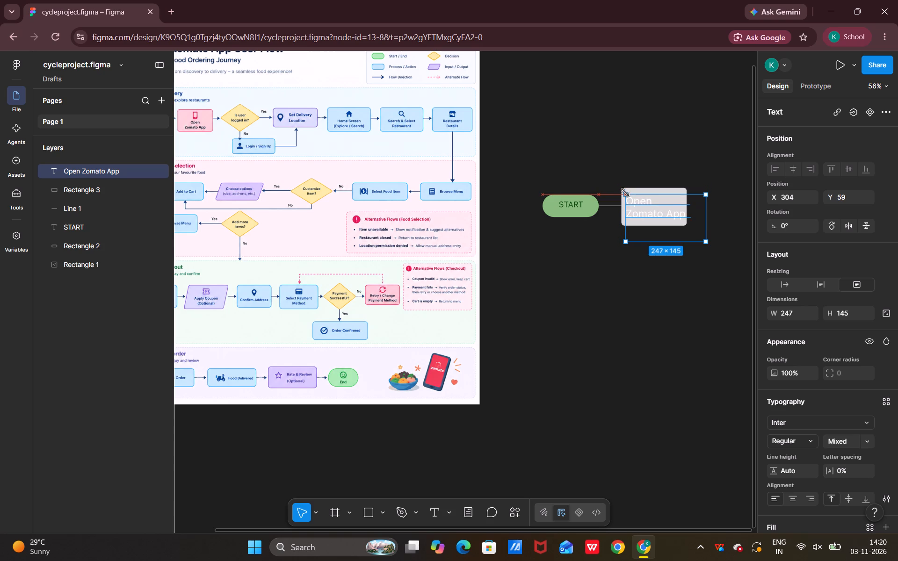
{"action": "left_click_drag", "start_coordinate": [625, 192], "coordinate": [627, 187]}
Delete the word "App" from the "Open Zomato App" text.
{"action": "left_click", "coordinate": [670, 223]}
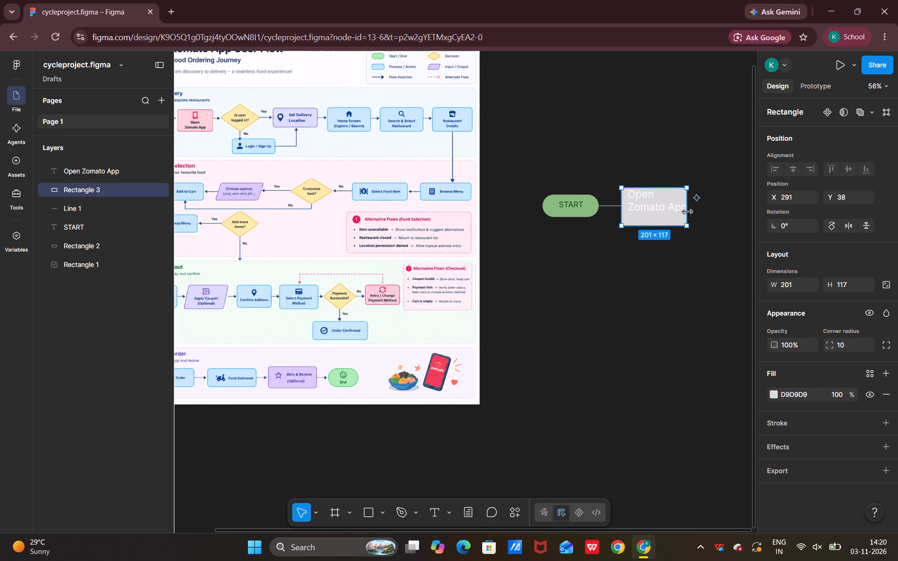
{"action": "left_click", "coordinate": [677, 214]}
{"action": "double_click", "coordinate": [679, 210]}
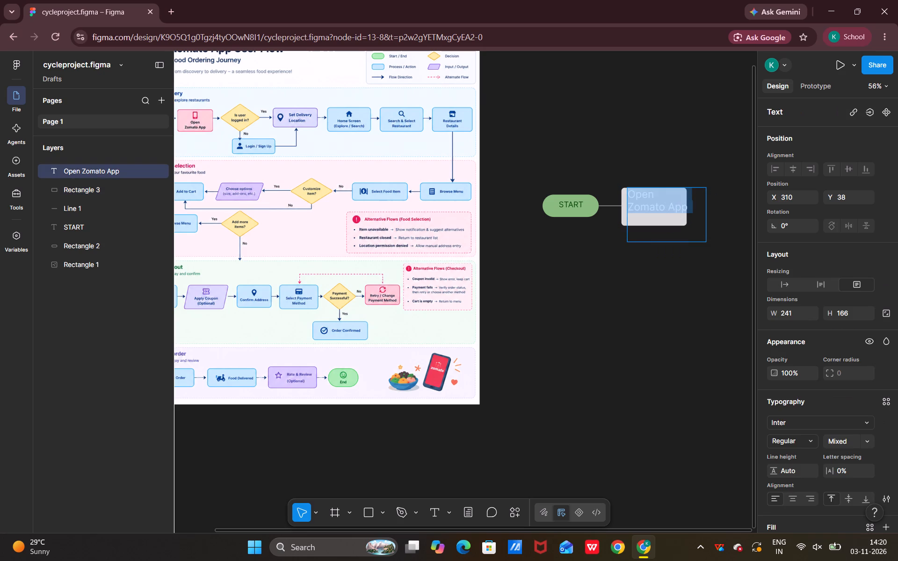
{"action": "left_click", "coordinate": [688, 207]}
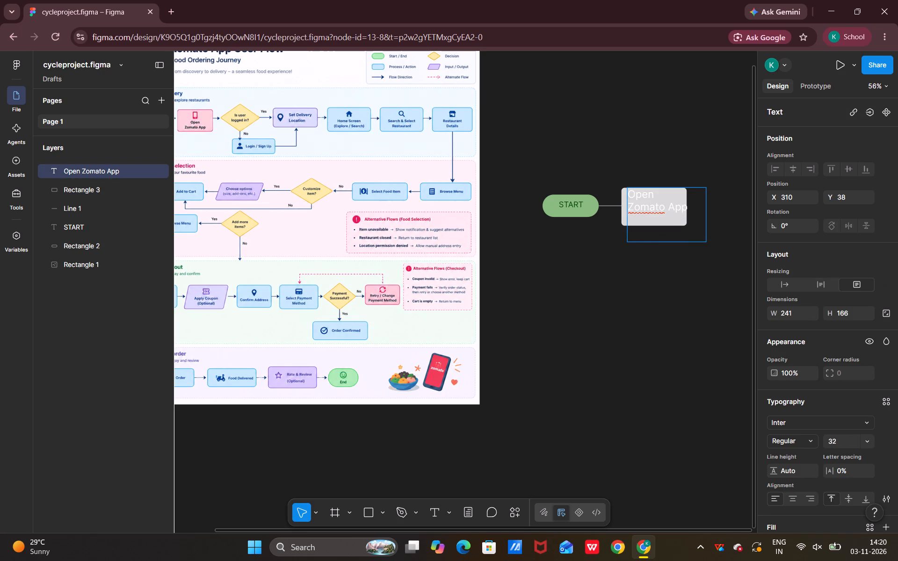
{"action": "key", "text": "BackSpace"}
{"action": "key", "text": "BackSpace"}
{"action": "key", "text": "BackSpace"}
Indent the word "Open" by inserting three spaces in front of it, and finish editing the text.
{"action": "left_click_drag", "start_coordinate": [630, 190], "coordinate": [630, 195]}
{"action": "key", "text": "space"}
{"action": "key", "text": "space"}
{"action": "key", "text": "space"}
{"action": "left_click", "coordinate": [626, 193]}
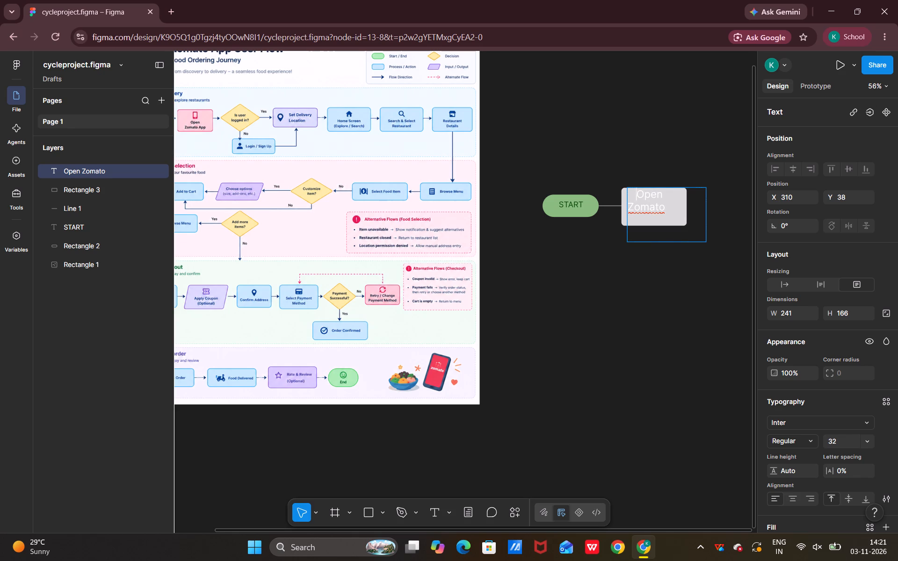
{"action": "double_click", "coordinate": [633, 190]}
{"action": "double_click", "coordinate": [627, 190]}
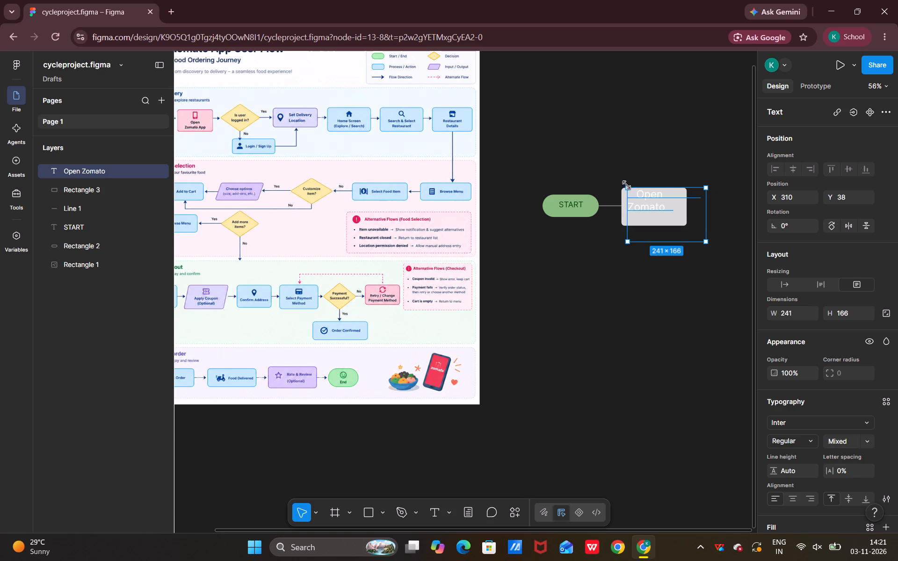
Widen the "Open Zomato" text box to about 260 × 166 with its left edge at X 291, Y 38.
{"action": "left_click_drag", "start_coordinate": [626, 185], "coordinate": [617, 186]}
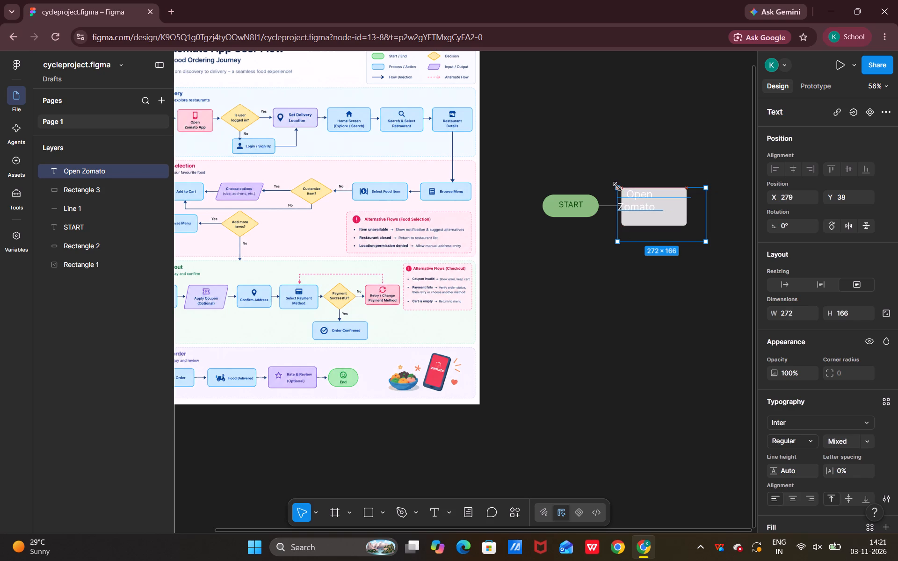
{"action": "left_click_drag", "start_coordinate": [617, 186], "coordinate": [622, 186]}
Remove the extra spaces after "Zomato" and add "App" at size 32 so the label reads "Open Zomato App".
{"action": "triple_click", "coordinate": [664, 206]}
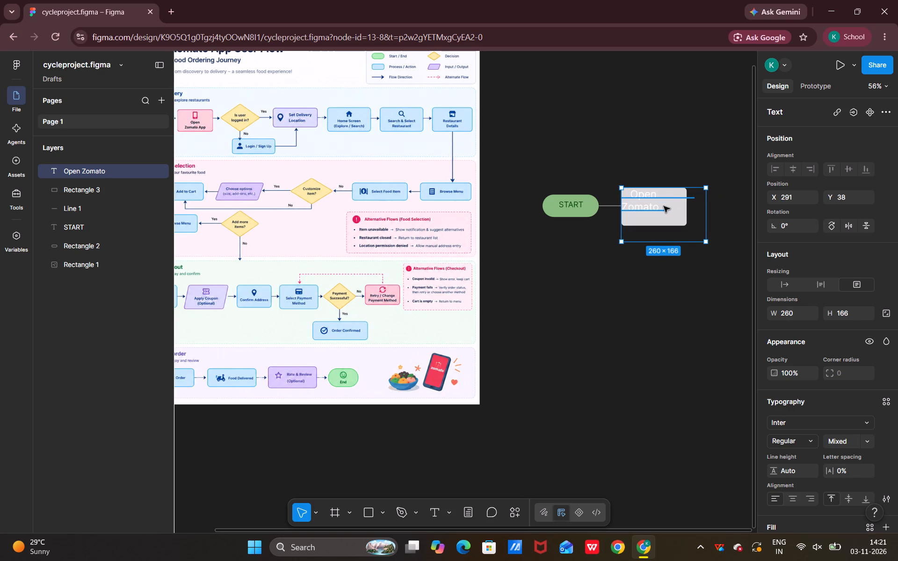
{"action": "left_click", "coordinate": [685, 207]}
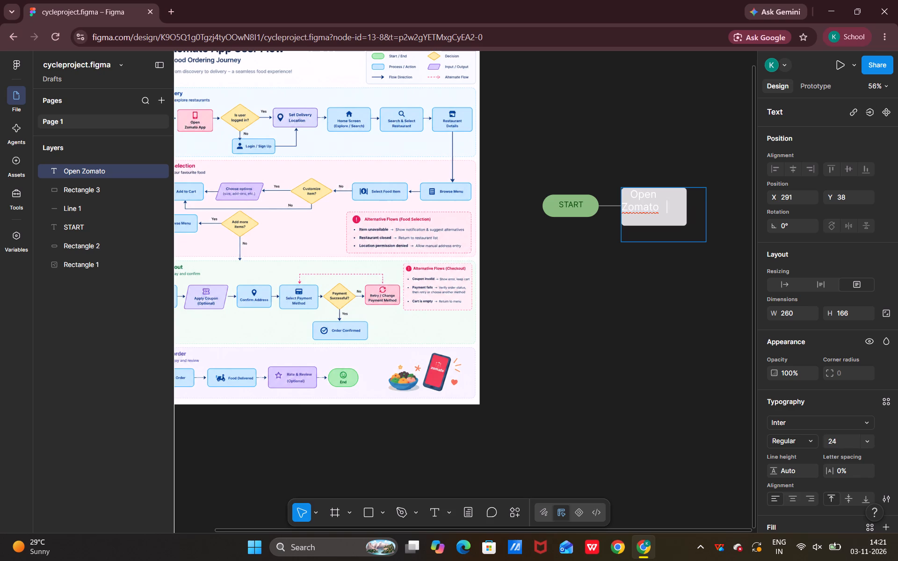
{"action": "type", "text": "app"}
{"action": "key", "text": "BackSpace"}
{"action": "key", "text": "BackSpace"}
{"action": "key", "text": "BackSpace"}
{"action": "key", "text": "BackSpace"}
{"action": "key", "text": "BackSpace"}
{"action": "type", "text": "APP"}
{"action": "key", "text": "BackSpace"}
{"action": "key", "text": "BackSpace"}
{"action": "type", "text": "pp"}
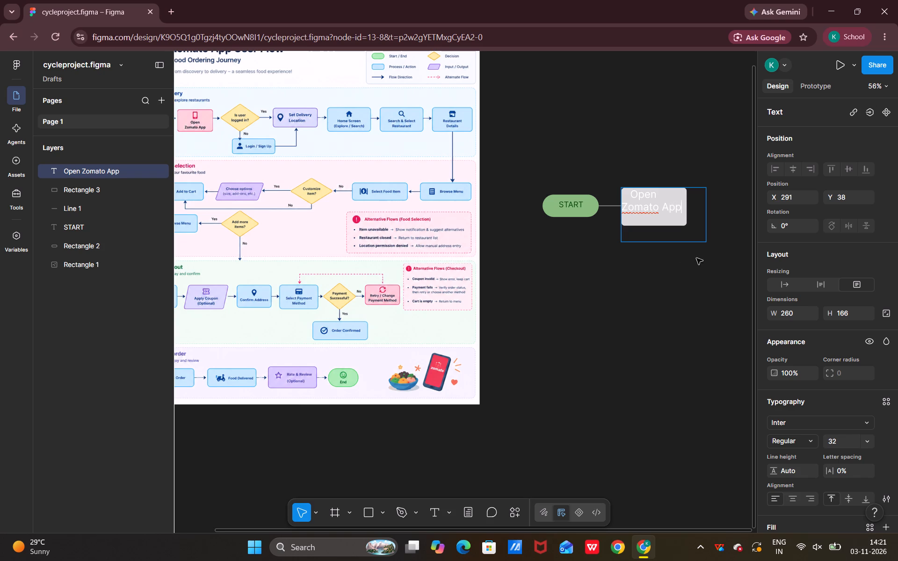
Move the "Open Zomato App" text onto the middle of its grey rectangle, at about X 307, Y 48.
{"action": "left_click", "coordinate": [659, 284]}
{"action": "left_click", "coordinate": [562, 320]}
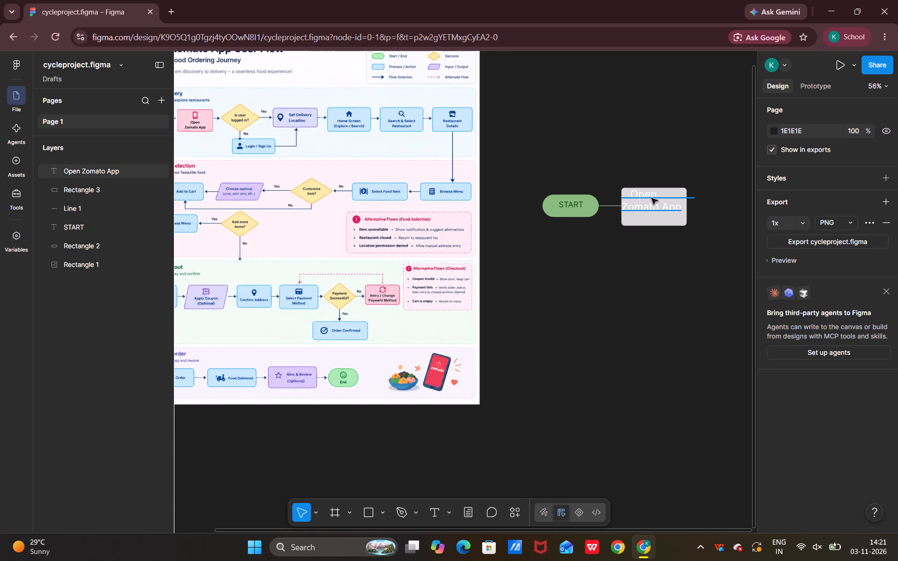
{"action": "left_click_drag", "start_coordinate": [650, 198], "coordinate": [655, 203]}
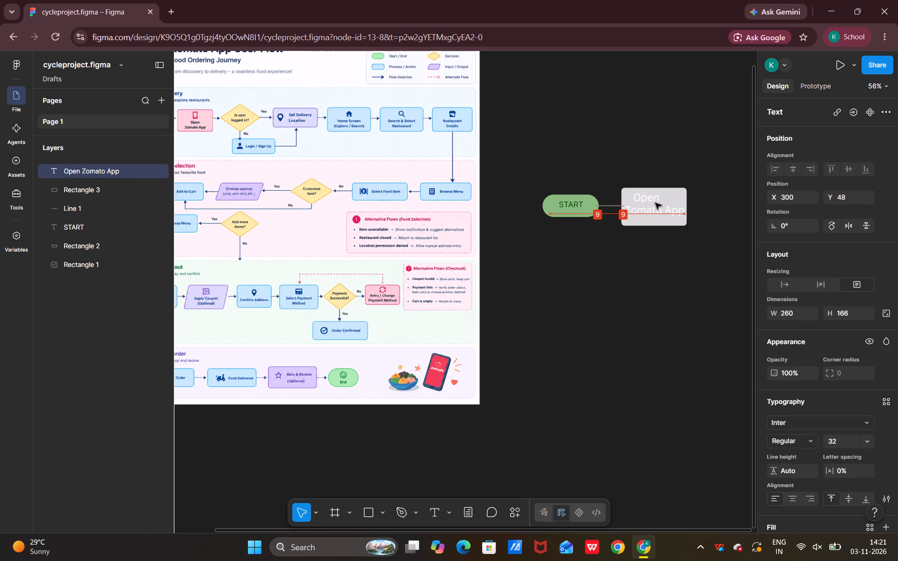
{"action": "left_click_drag", "start_coordinate": [655, 203], "coordinate": [654, 203]}
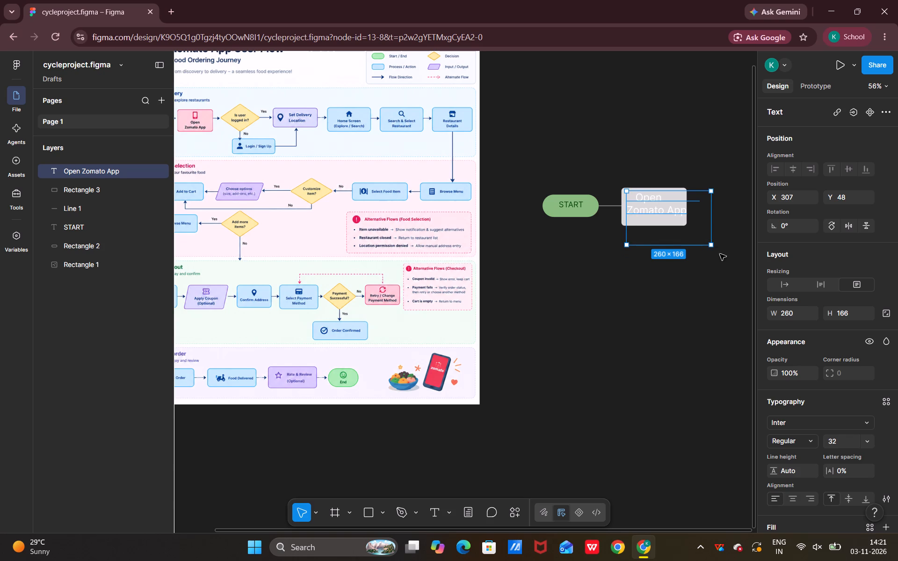
Shrink the "Open Zomato App" text box to about 205 × 139, keeping its top-left corner in place.
{"action": "left_click_drag", "start_coordinate": [712, 248], "coordinate": [702, 243]}
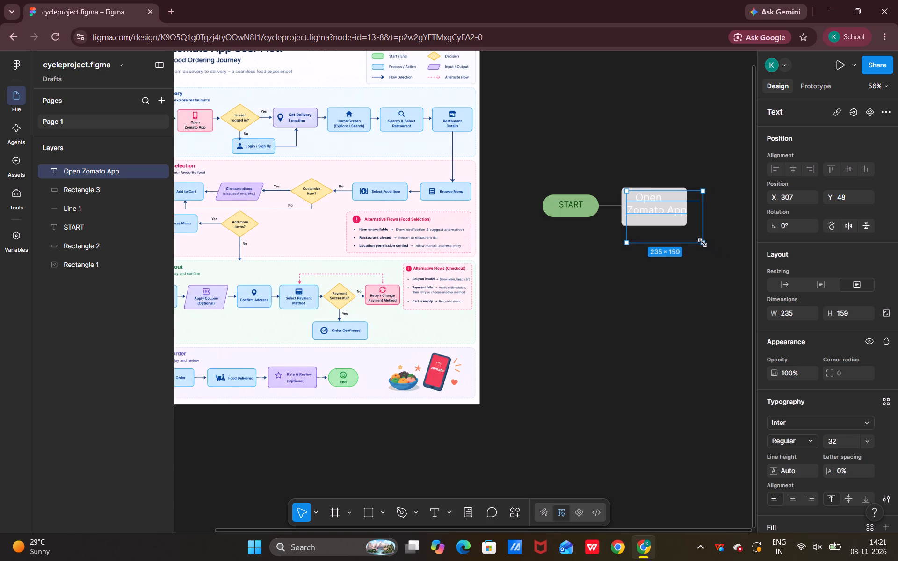
{"action": "left_click_drag", "start_coordinate": [702, 243], "coordinate": [693, 236]}
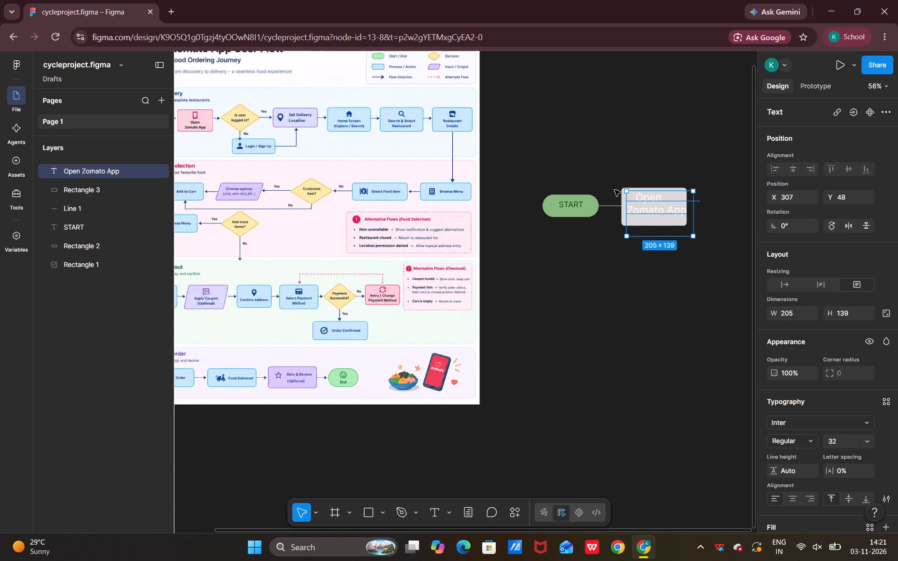
{"action": "left_click", "coordinate": [589, 250]}
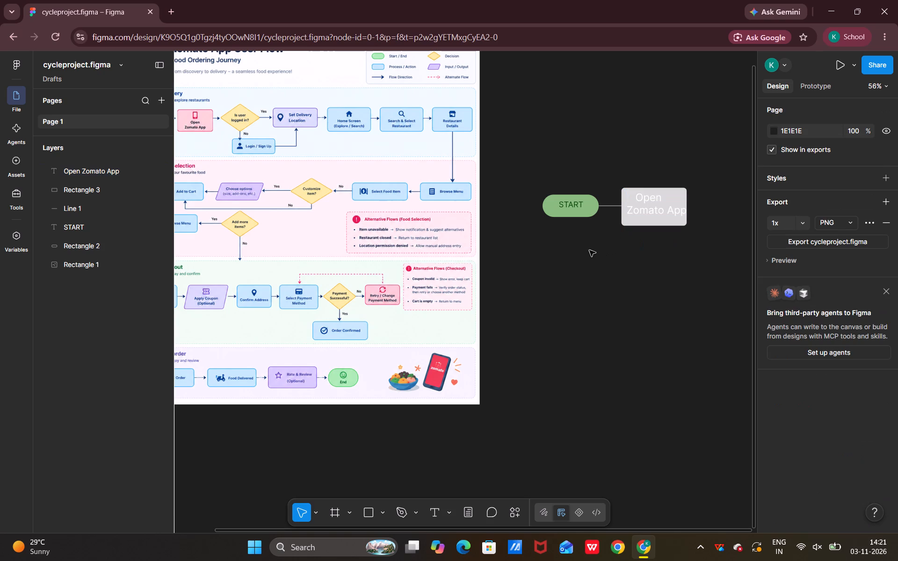
Change the fill of the "Open Zomato App" text to red, E41D1D.
{"action": "left_click", "coordinate": [645, 215]}
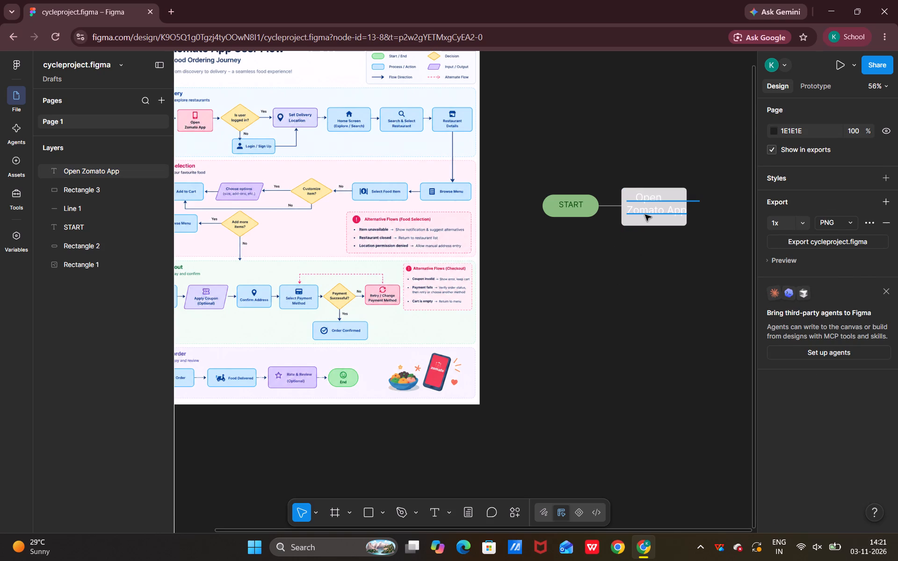
{"action": "scroll", "coordinate": [807, 327], "scroll_direction": "down", "scroll_amount": 2}
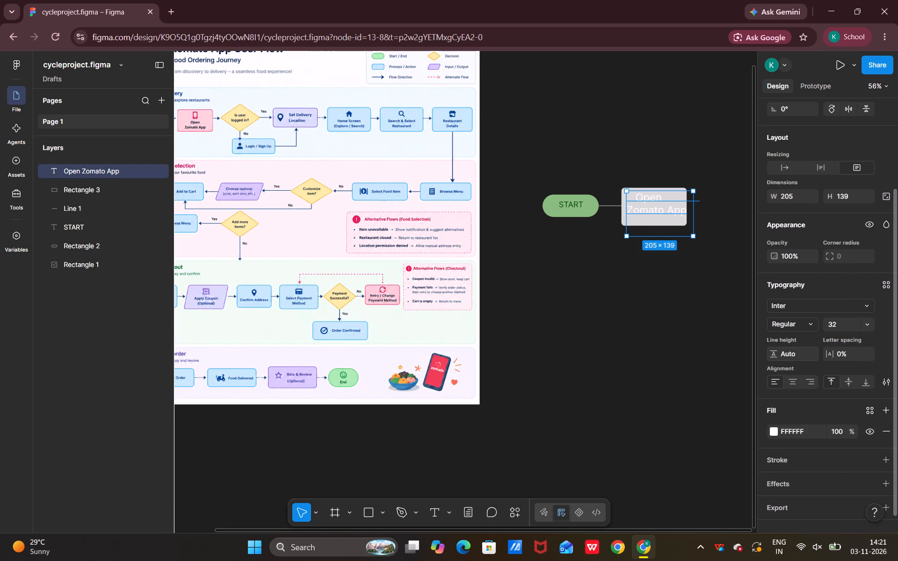
{"action": "scroll", "coordinate": [804, 396], "scroll_direction": "down", "scroll_amount": 4}
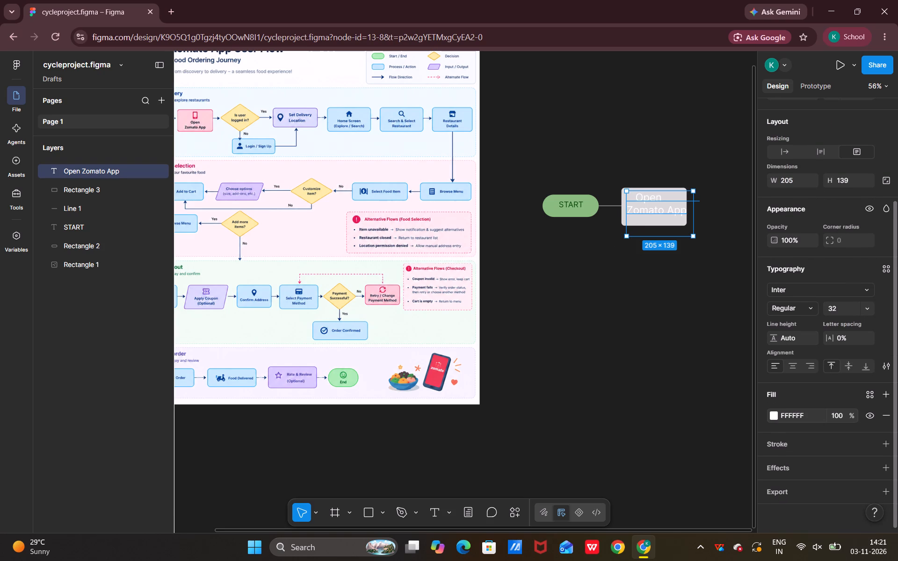
{"action": "left_click", "coordinate": [771, 417]}
{"action": "left_click_drag", "start_coordinate": [627, 292], "coordinate": [677, 305]}
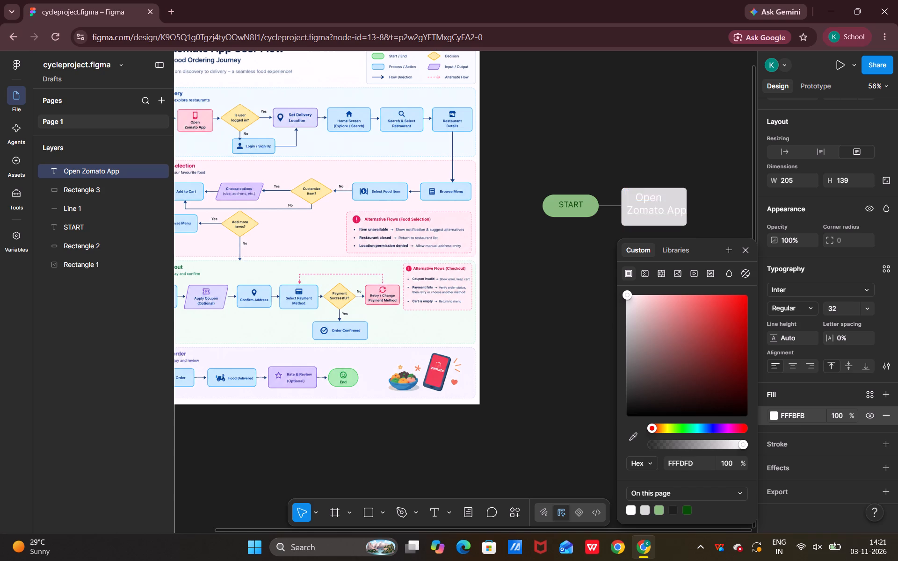
{"action": "left_click_drag", "start_coordinate": [677, 305], "coordinate": [731, 308]}
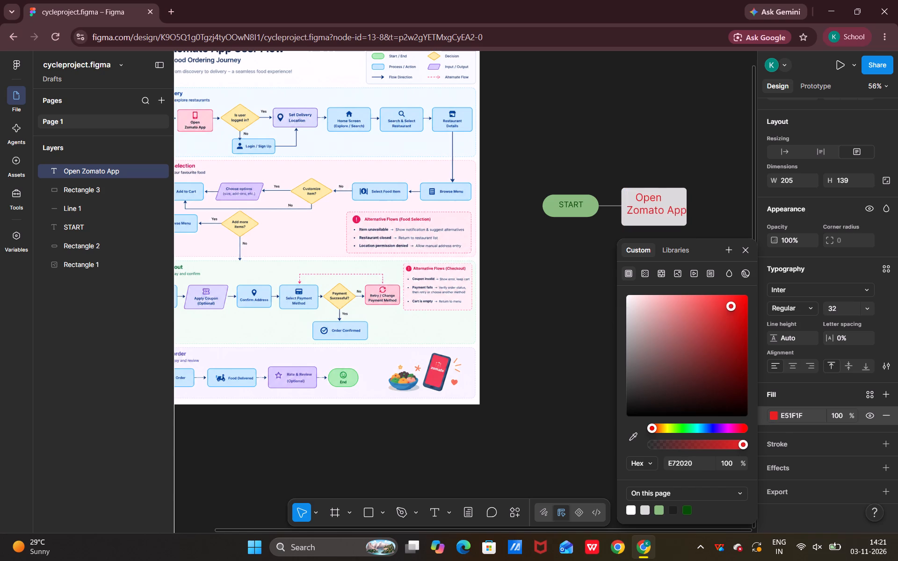
{"action": "left_click_drag", "start_coordinate": [731, 308], "coordinate": [732, 308]}
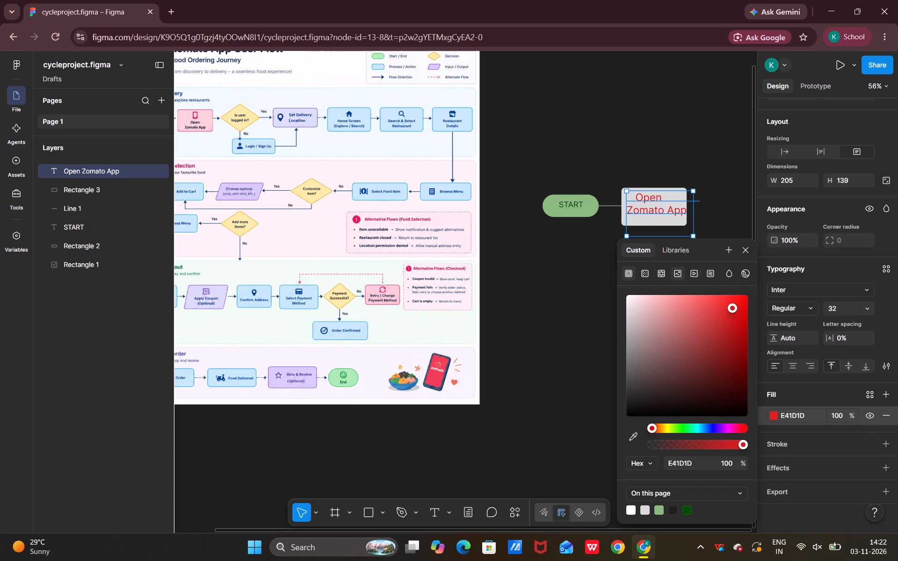
{"action": "scroll", "coordinate": [846, 376], "scroll_direction": "down", "scroll_amount": 4}
{"action": "left_click", "coordinate": [558, 401]}
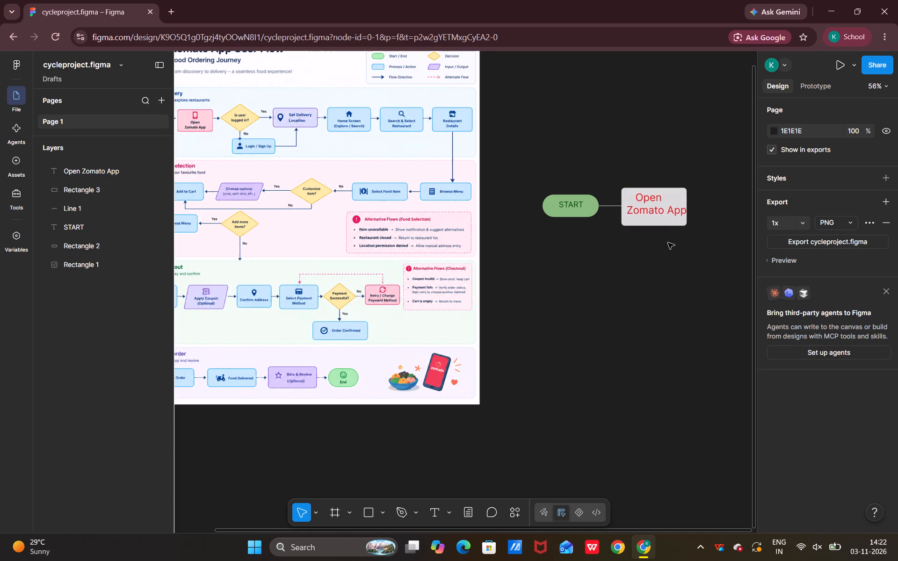
Recolour the rectangle behind the "Open Zomato App" label with a muted, dusty pink fill.
{"action": "left_click", "coordinate": [655, 218]}
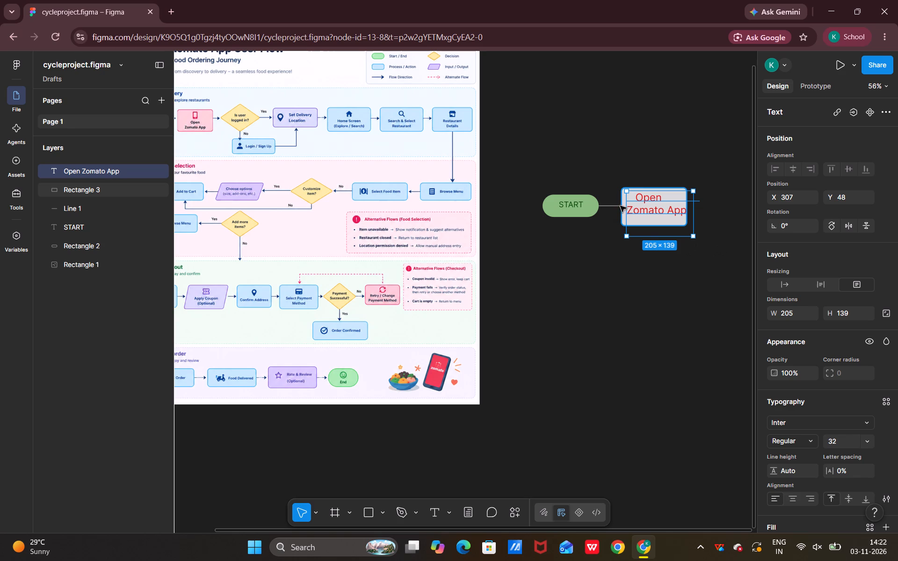
{"action": "left_click", "coordinate": [623, 206]}
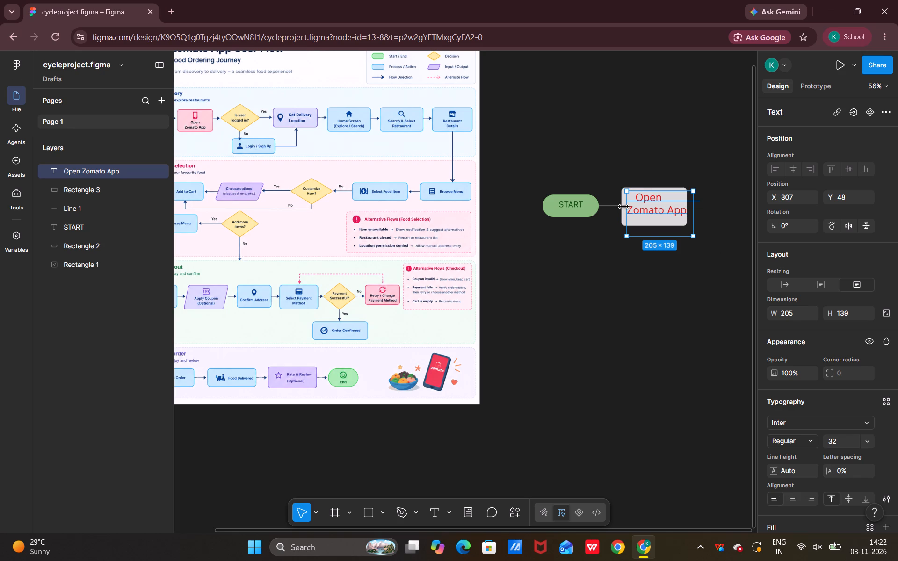
{"action": "left_click", "coordinate": [619, 215]}
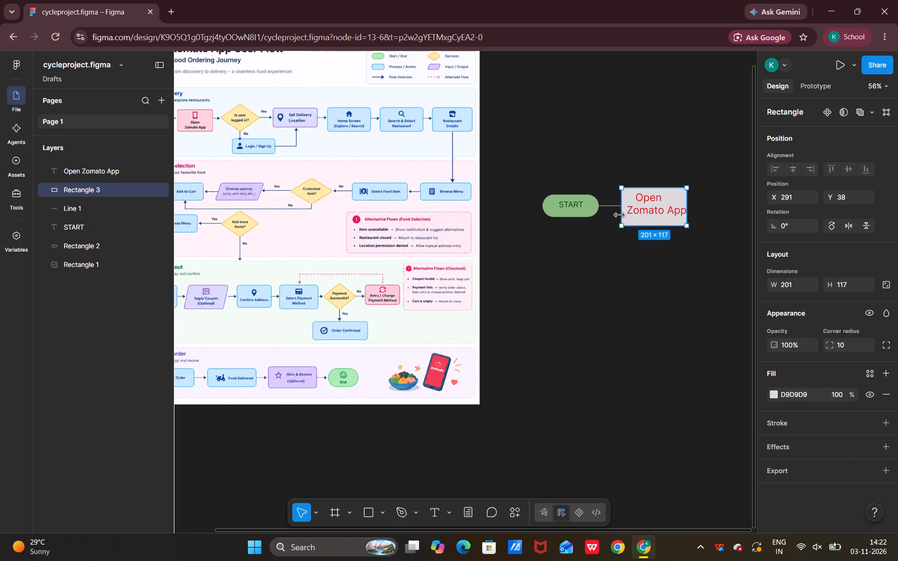
{"action": "left_click", "coordinate": [773, 395]}
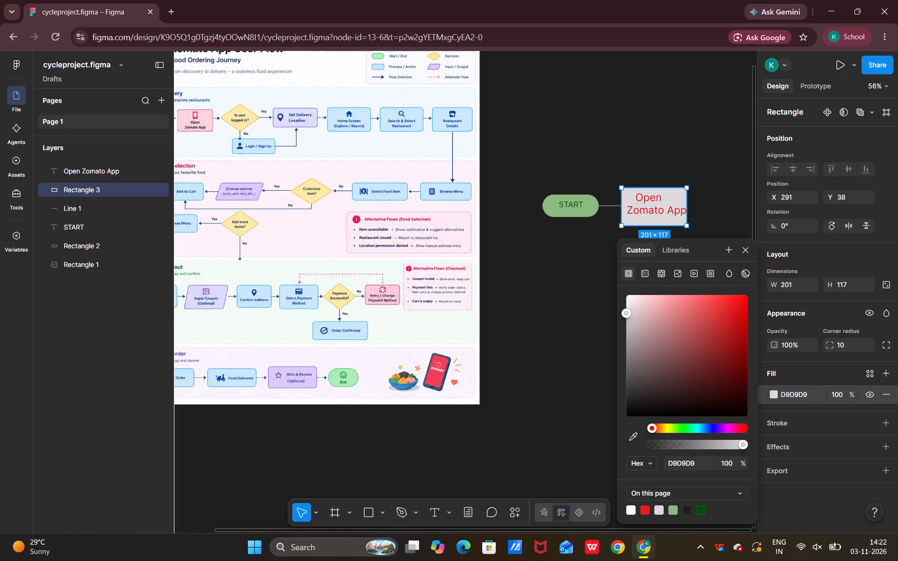
{"action": "left_click_drag", "start_coordinate": [627, 313], "coordinate": [682, 311]}
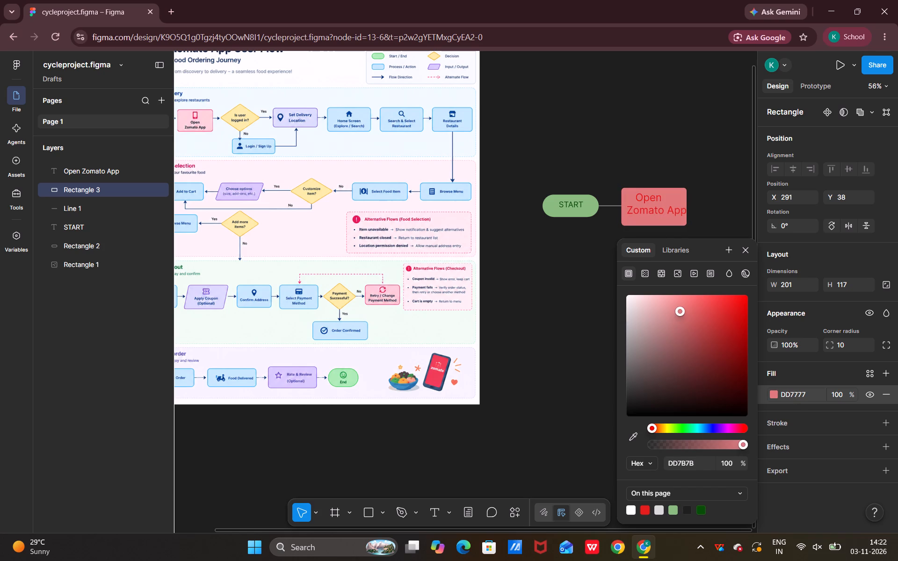
{"action": "left_click_drag", "start_coordinate": [682, 311], "coordinate": [660, 322]}
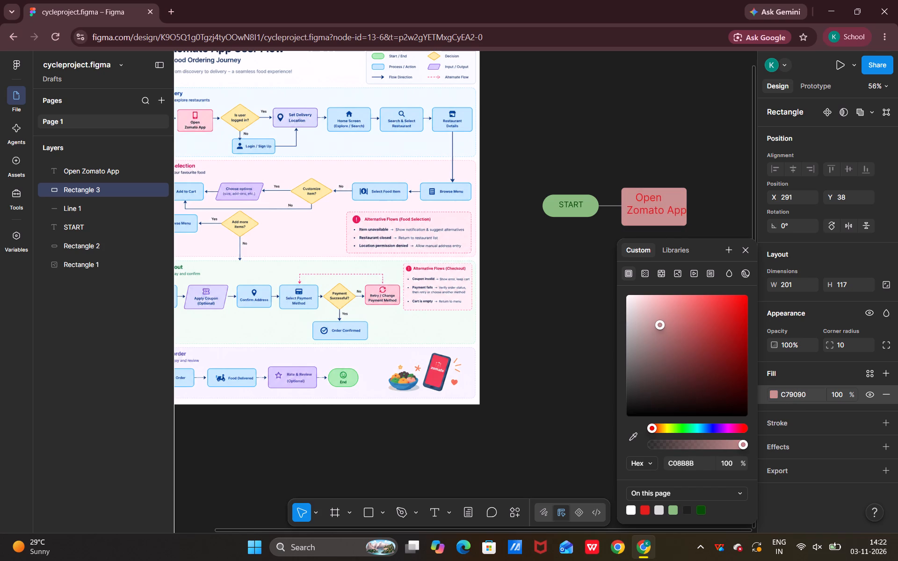
{"action": "left_click_drag", "start_coordinate": [660, 322], "coordinate": [654, 323]}
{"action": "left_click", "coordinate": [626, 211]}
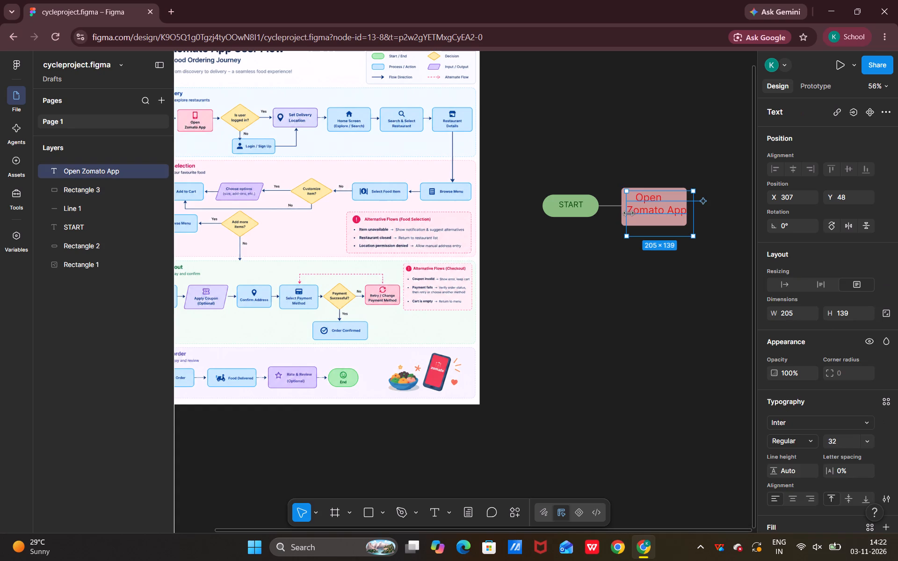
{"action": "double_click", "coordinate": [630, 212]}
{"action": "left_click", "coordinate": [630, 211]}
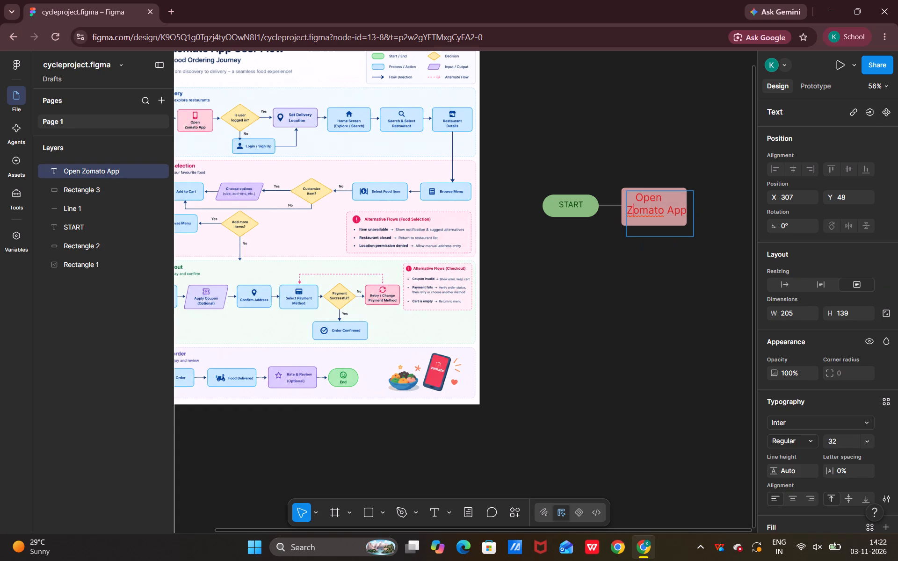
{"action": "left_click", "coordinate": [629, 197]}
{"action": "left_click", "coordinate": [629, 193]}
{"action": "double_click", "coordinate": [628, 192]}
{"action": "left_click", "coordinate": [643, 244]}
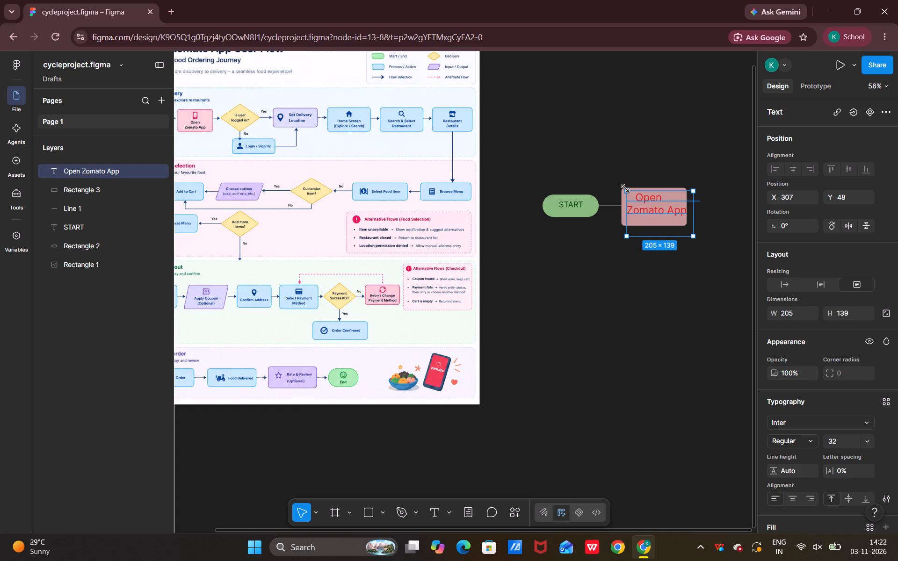
Resize the "Open Zomato App" text box from its top-left corner to about 211 × 128, at X 301, Y 59.
{"action": "left_click_drag", "start_coordinate": [625, 189], "coordinate": [623, 191]}
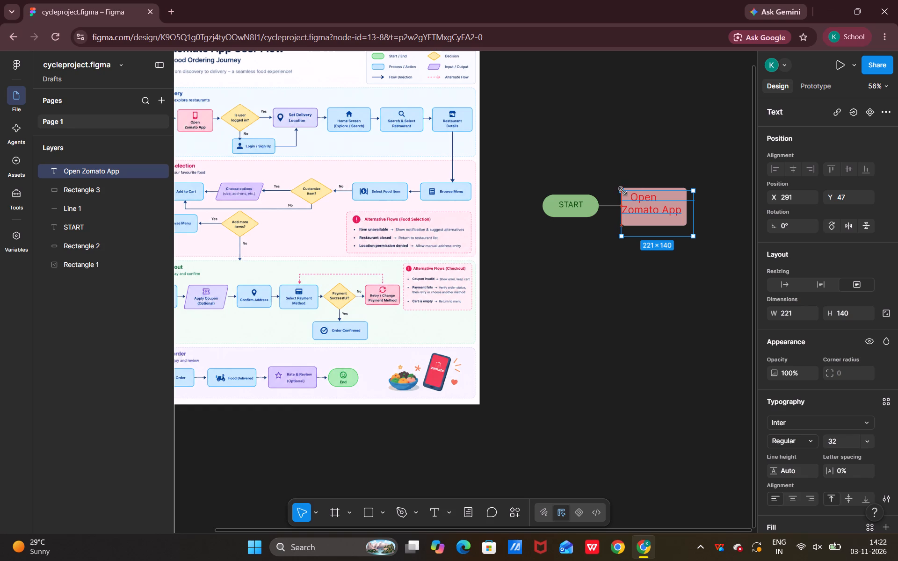
{"action": "left_click_drag", "start_coordinate": [623, 191], "coordinate": [625, 191]}
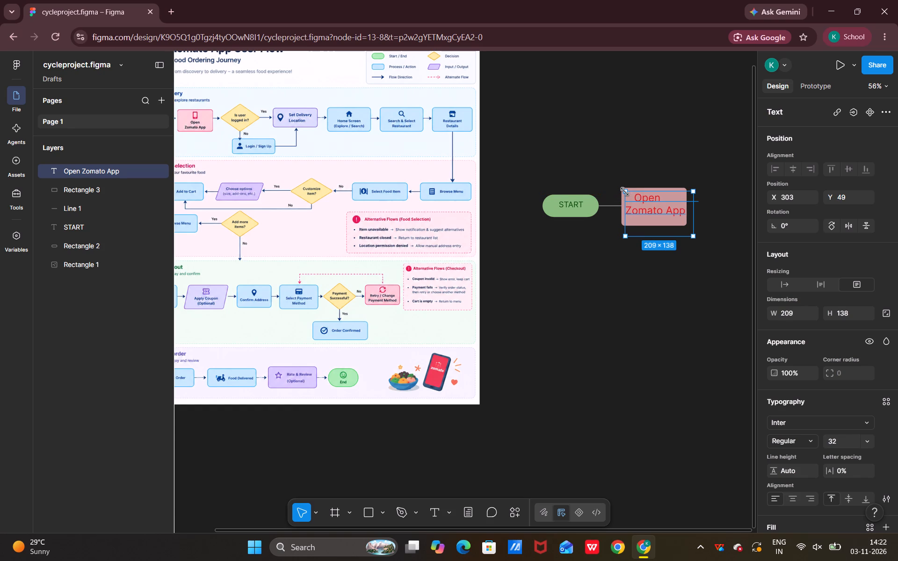
{"action": "left_click_drag", "start_coordinate": [625, 191], "coordinate": [625, 191]}
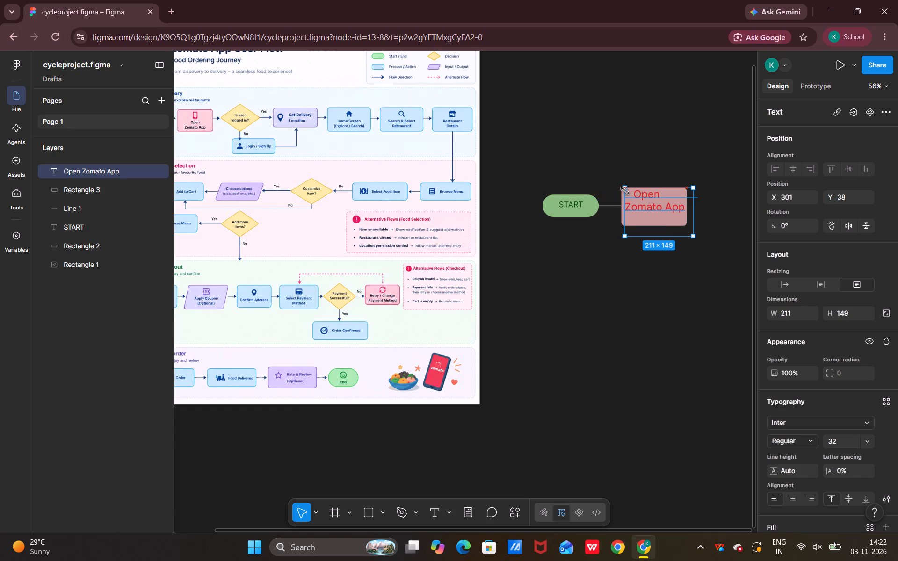
{"action": "left_click_drag", "start_coordinate": [625, 191], "coordinate": [625, 194]}
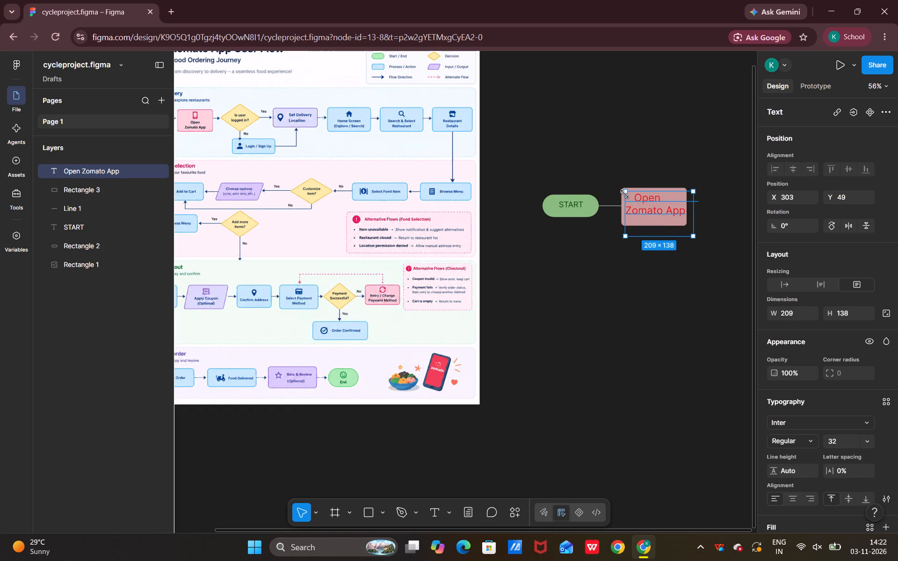
{"action": "left_click_drag", "start_coordinate": [625, 194], "coordinate": [626, 193]}
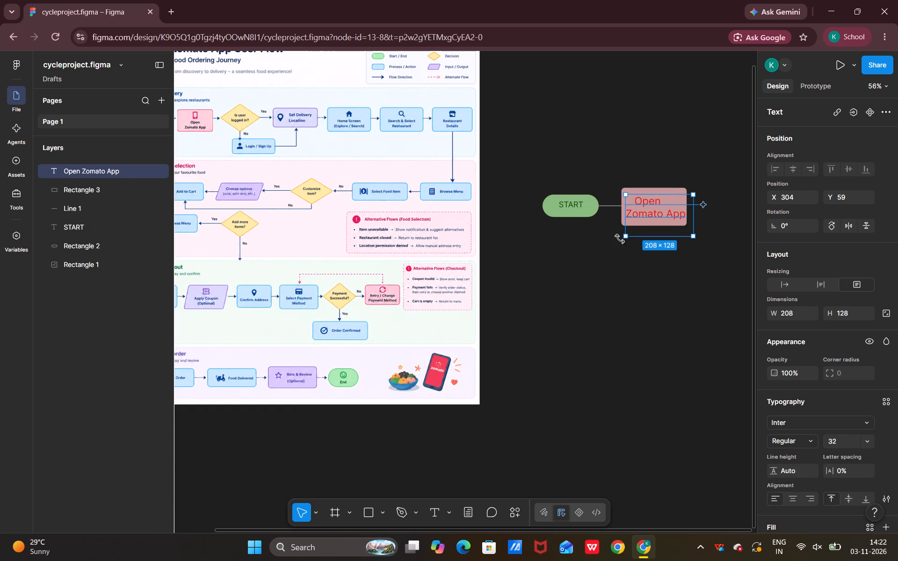
{"action": "left_click", "coordinate": [624, 211]}
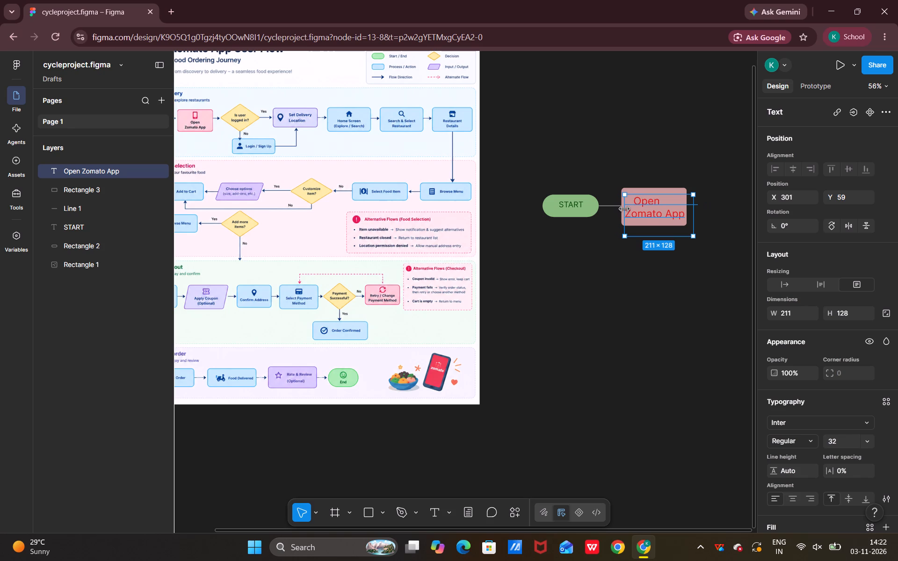
Insert five spaces in front of "Zomato" in the label to try to indent the second line.
{"action": "left_click", "coordinate": [626, 209]}
{"action": "double_click", "coordinate": [626, 215]}
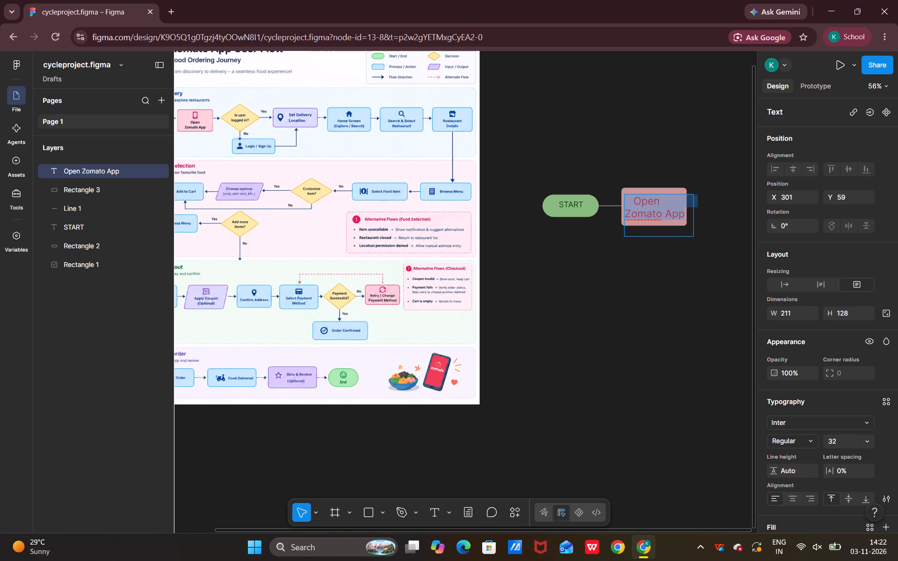
{"action": "left_click", "coordinate": [628, 213]}
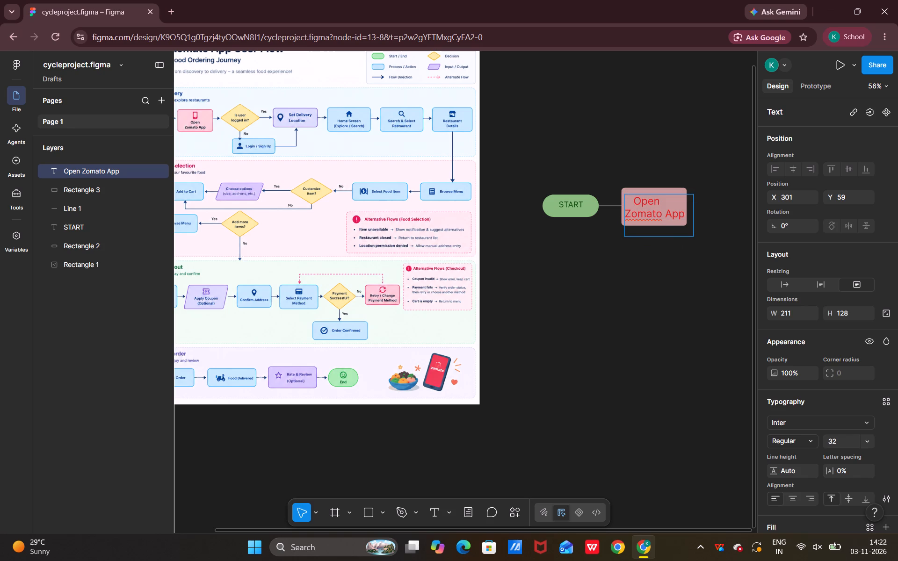
{"action": "key", "text": "Left"}
{"action": "key", "text": "space"}
{"action": "key", "text": "space"}
{"action": "key", "text": "space"}
{"action": "key", "text": "space"}
{"action": "key", "text": "space"}
Enlarge the "Open Zomato App" text box to about 234 × 138 with its top edge at Y 49.
{"action": "left_click", "coordinate": [694, 192]}
{"action": "left_click", "coordinate": [696, 195]}
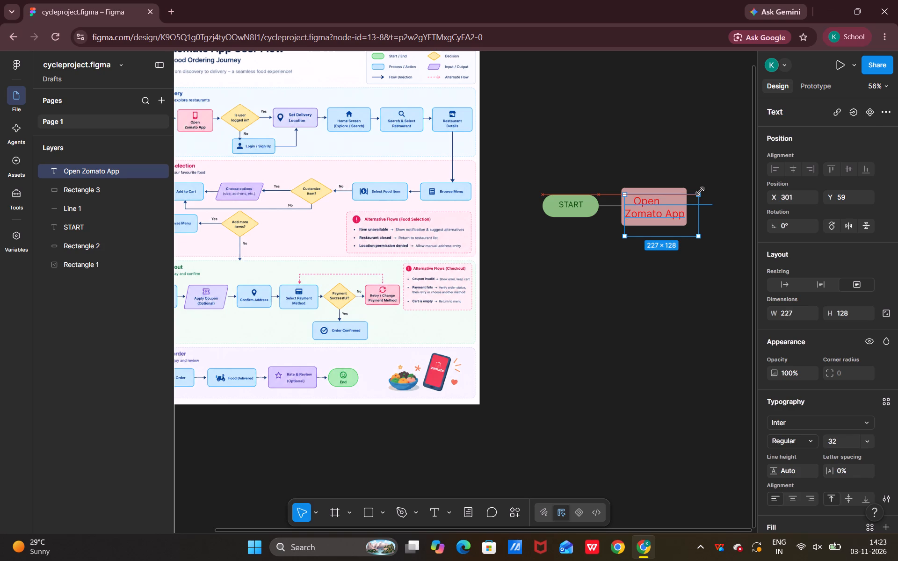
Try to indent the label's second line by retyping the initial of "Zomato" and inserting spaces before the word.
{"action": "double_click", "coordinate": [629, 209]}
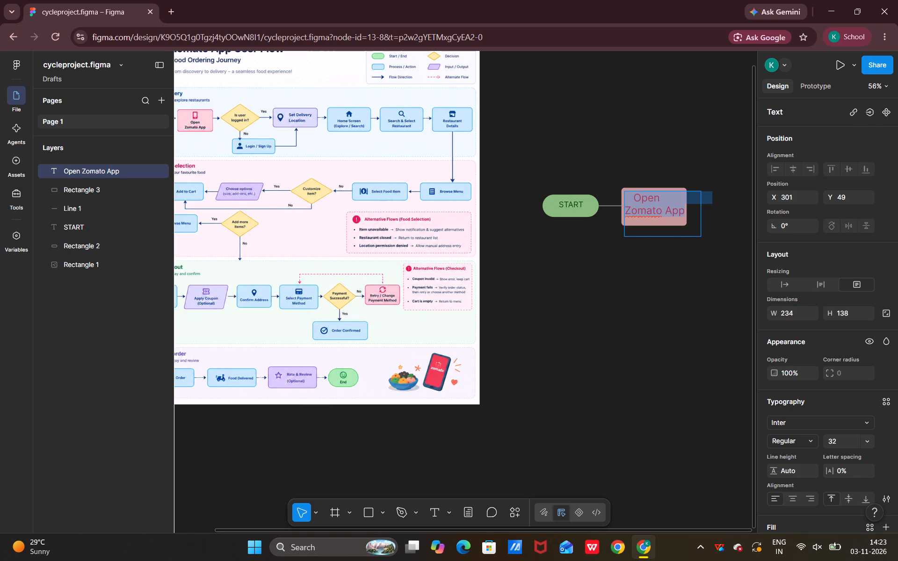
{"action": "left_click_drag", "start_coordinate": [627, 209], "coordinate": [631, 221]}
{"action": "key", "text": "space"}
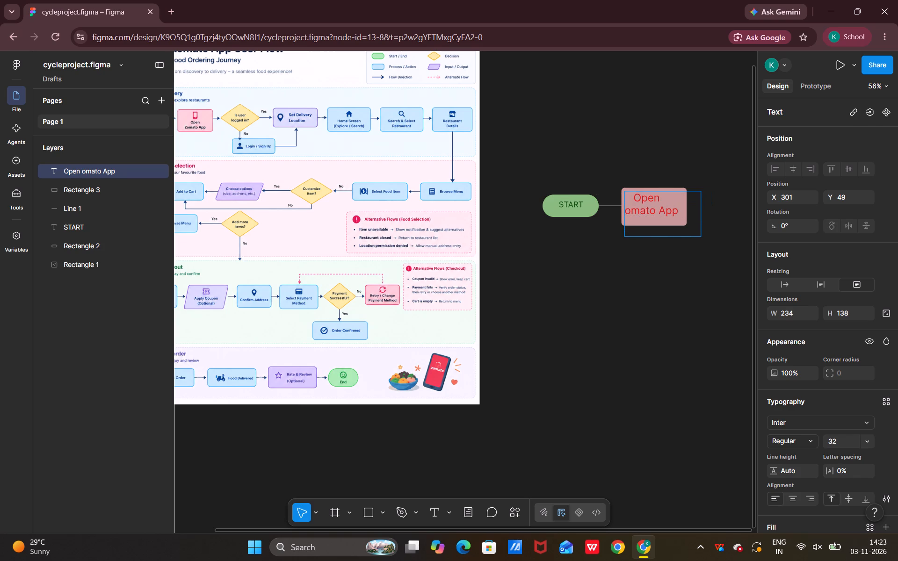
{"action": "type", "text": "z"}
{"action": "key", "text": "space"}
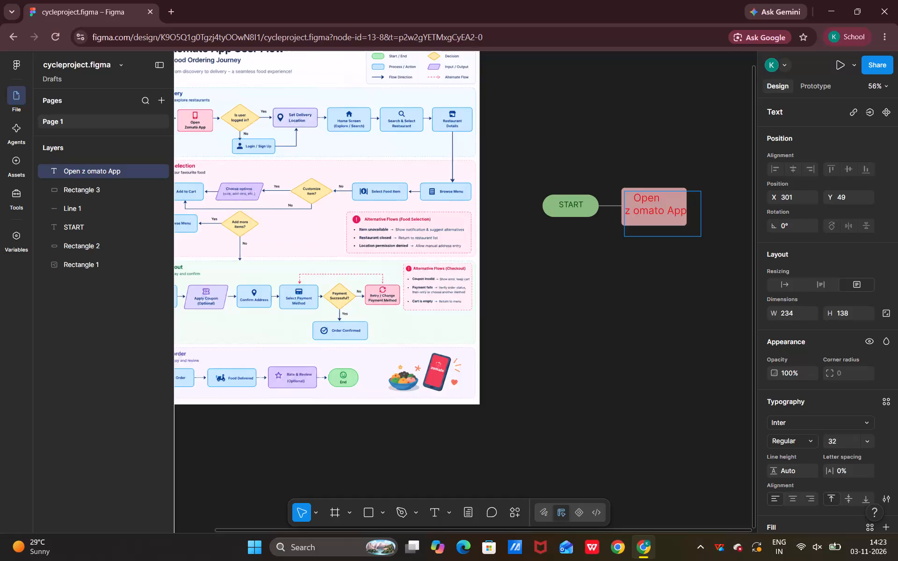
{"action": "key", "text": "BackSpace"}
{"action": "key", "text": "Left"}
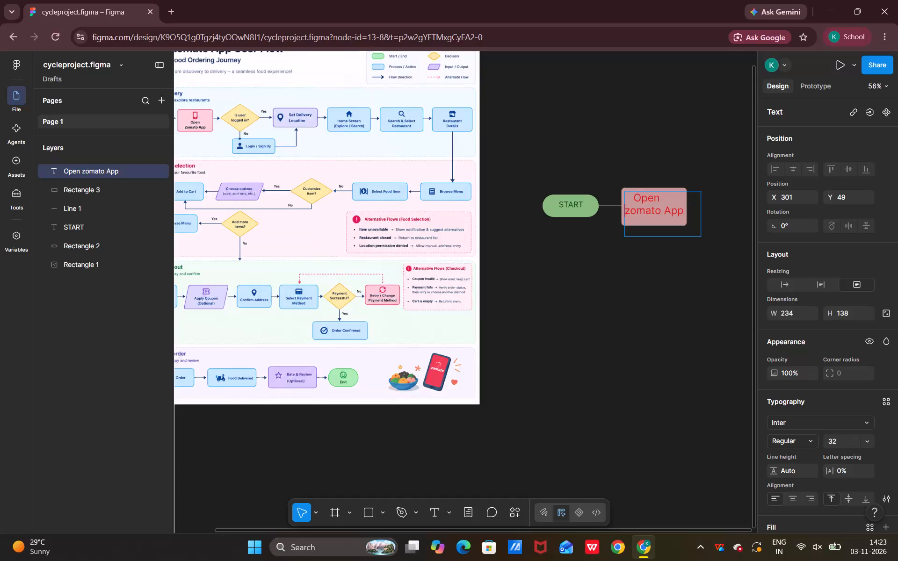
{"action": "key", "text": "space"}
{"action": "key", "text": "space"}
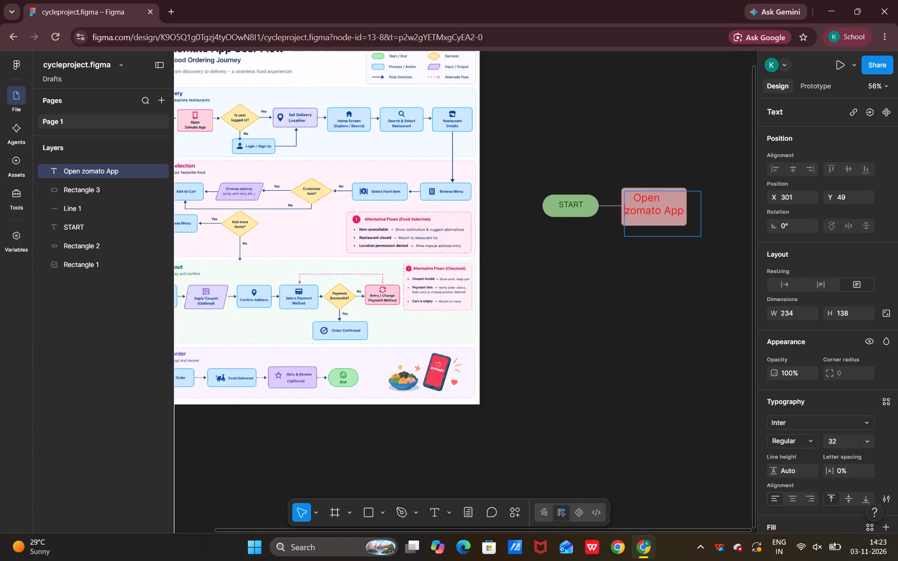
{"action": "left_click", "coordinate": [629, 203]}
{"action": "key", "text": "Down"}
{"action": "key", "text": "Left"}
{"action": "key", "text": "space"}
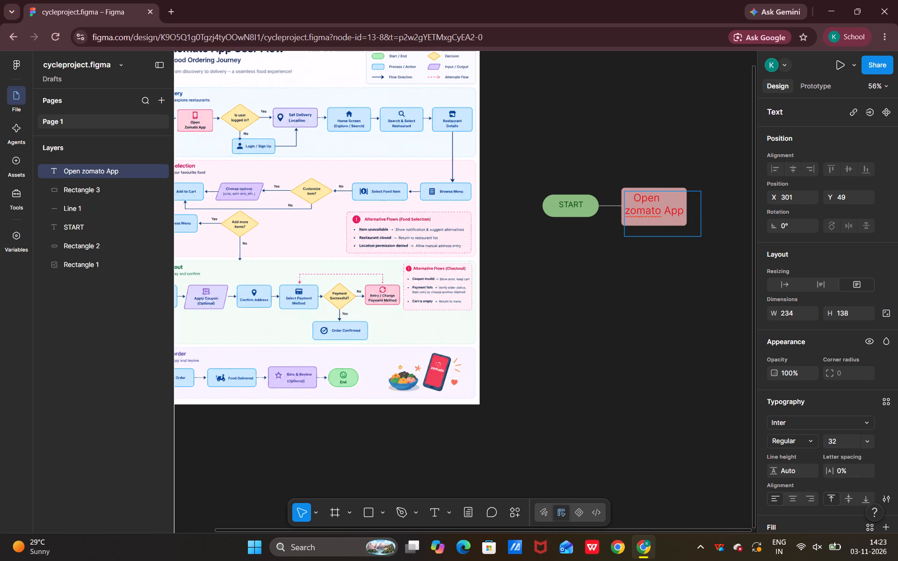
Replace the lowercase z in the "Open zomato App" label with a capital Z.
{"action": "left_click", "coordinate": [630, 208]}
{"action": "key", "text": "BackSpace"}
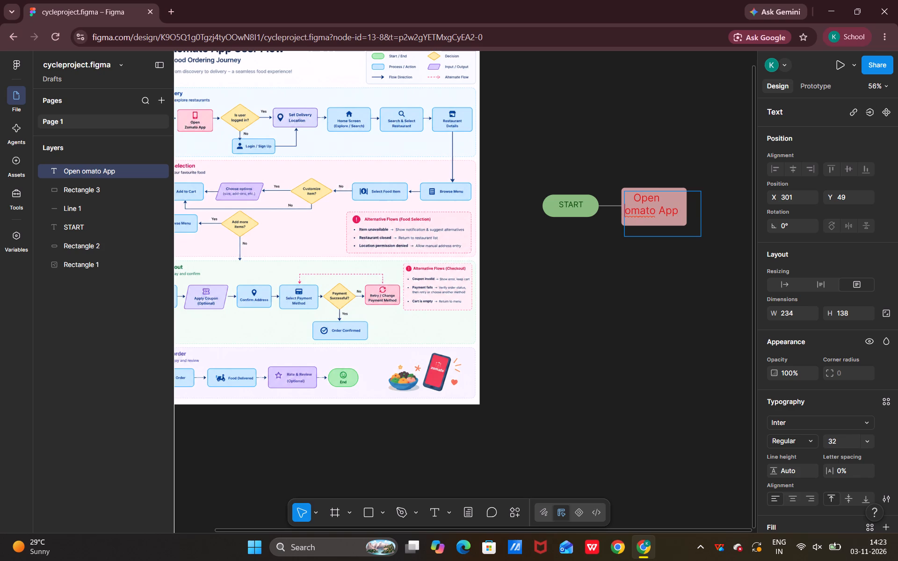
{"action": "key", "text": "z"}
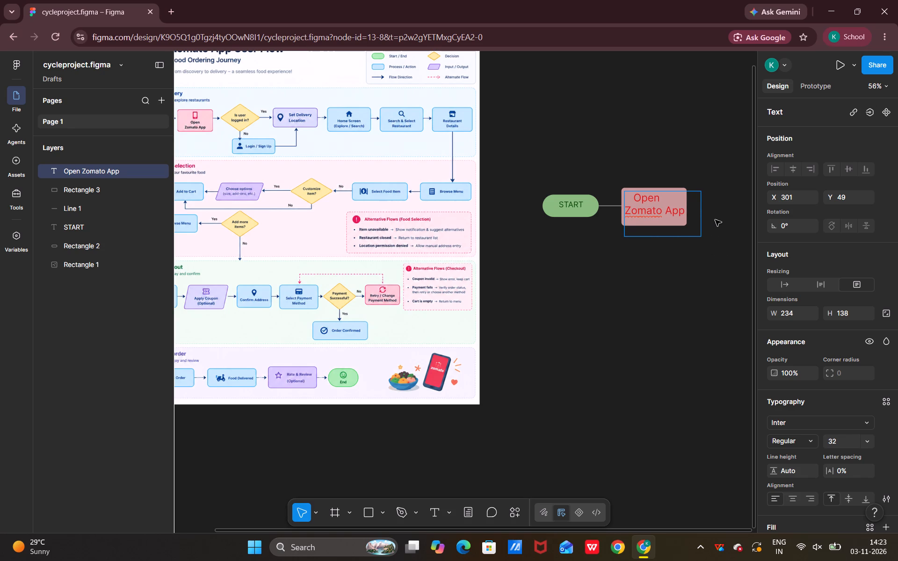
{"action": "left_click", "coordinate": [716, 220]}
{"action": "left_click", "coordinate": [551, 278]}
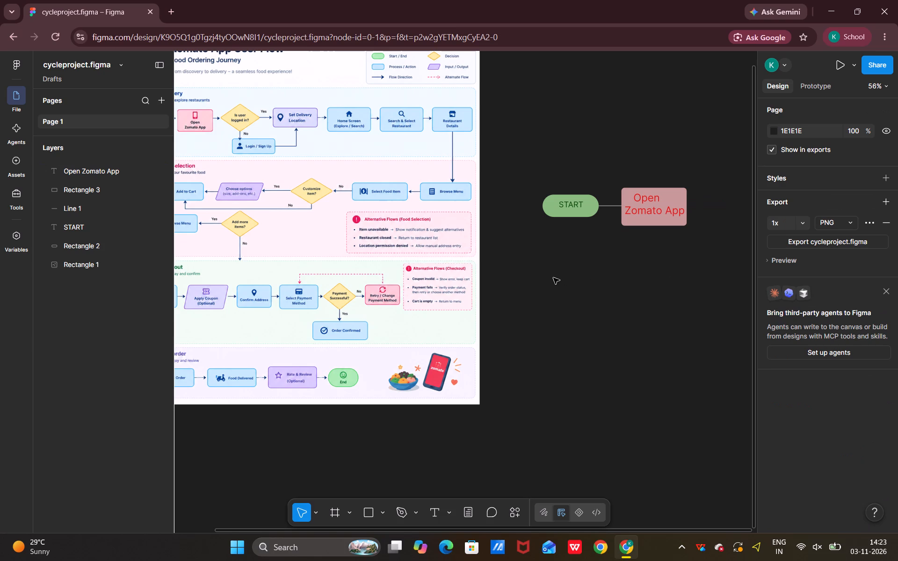
Insert two more spaces in front of "Open" to centre it above "Zomato App" in the label.
{"action": "double_click", "coordinate": [641, 199]}
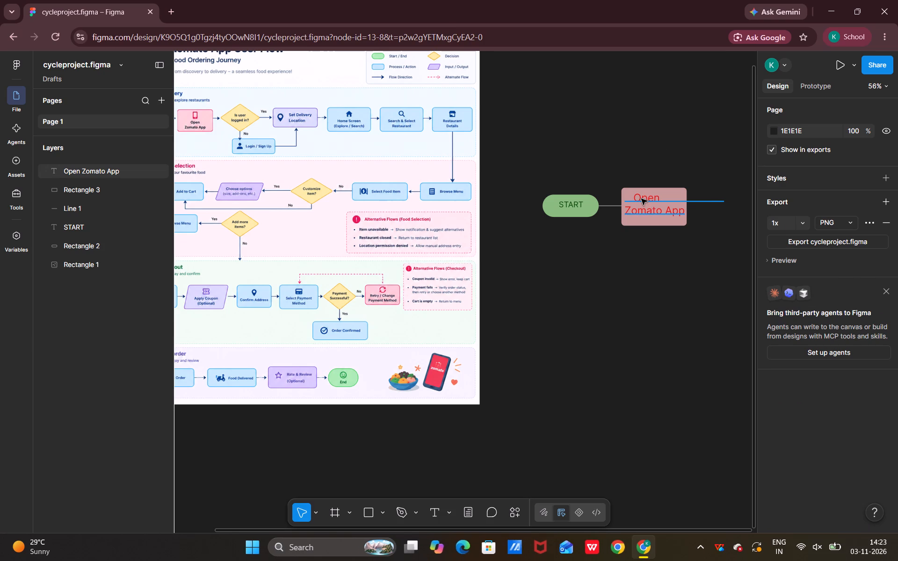
{"action": "left_click", "coordinate": [630, 199]}
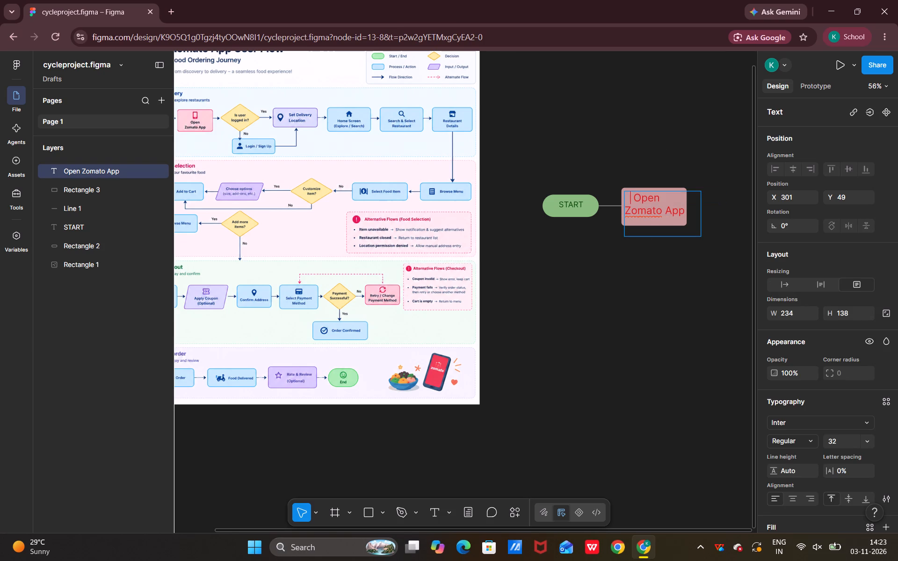
{"action": "key", "text": "space"}
{"action": "key", "text": "space"}
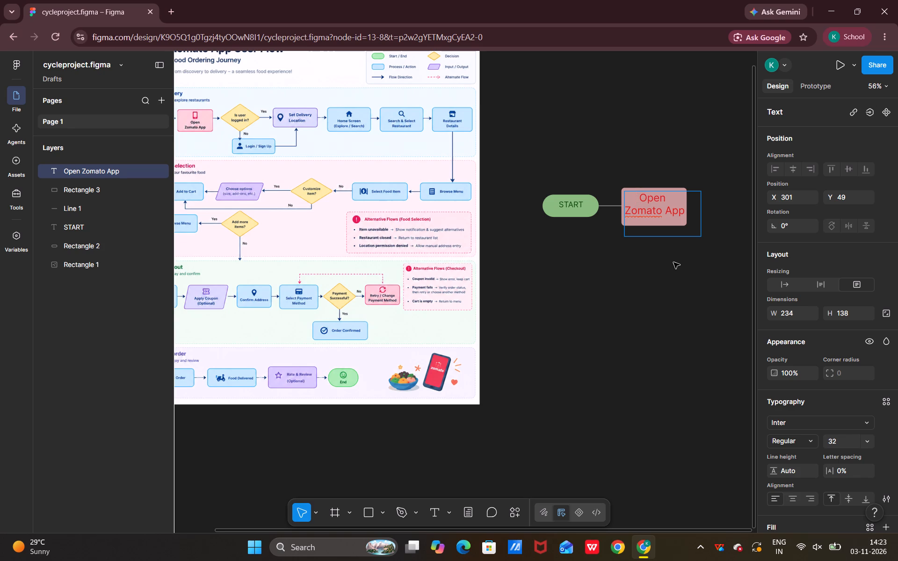
{"action": "left_click", "coordinate": [653, 267]}
{"action": "left_click", "coordinate": [619, 262]}
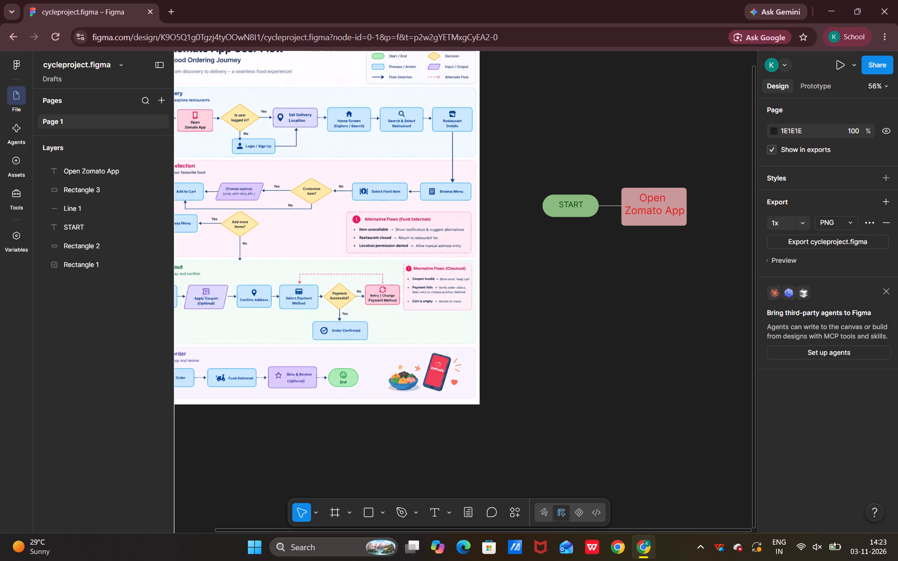
Move the Zomato App User Flow reference image to about X -856, Y -222.
{"action": "left_click", "coordinate": [316, 512]}
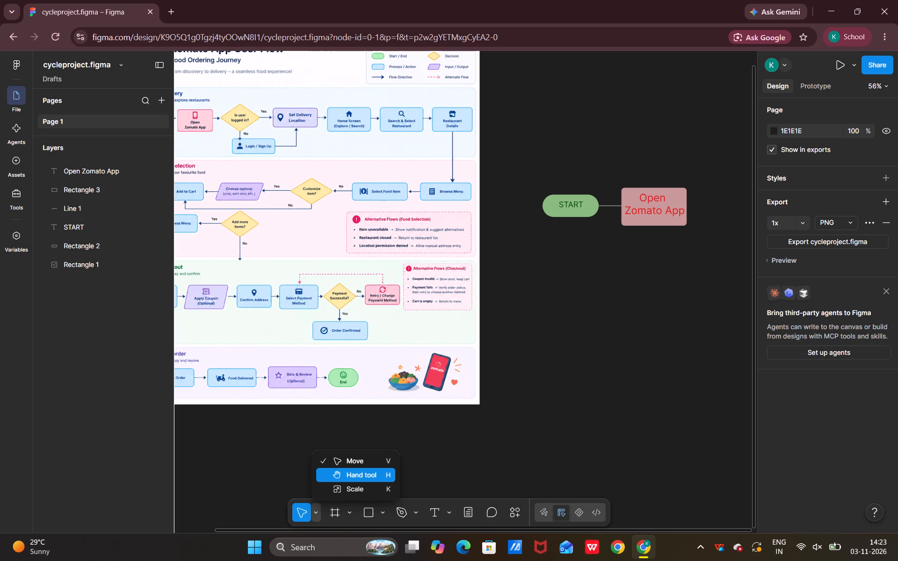
{"action": "left_click", "coordinate": [343, 475]}
{"action": "left_click_drag", "start_coordinate": [657, 352], "coordinate": [625, 364]}
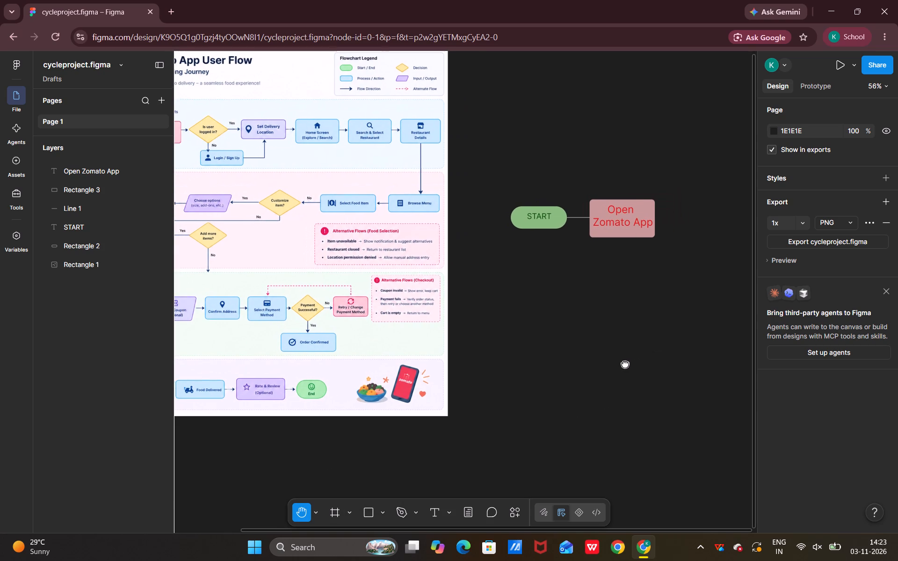
{"action": "left_click_drag", "start_coordinate": [625, 364], "coordinate": [519, 422]}
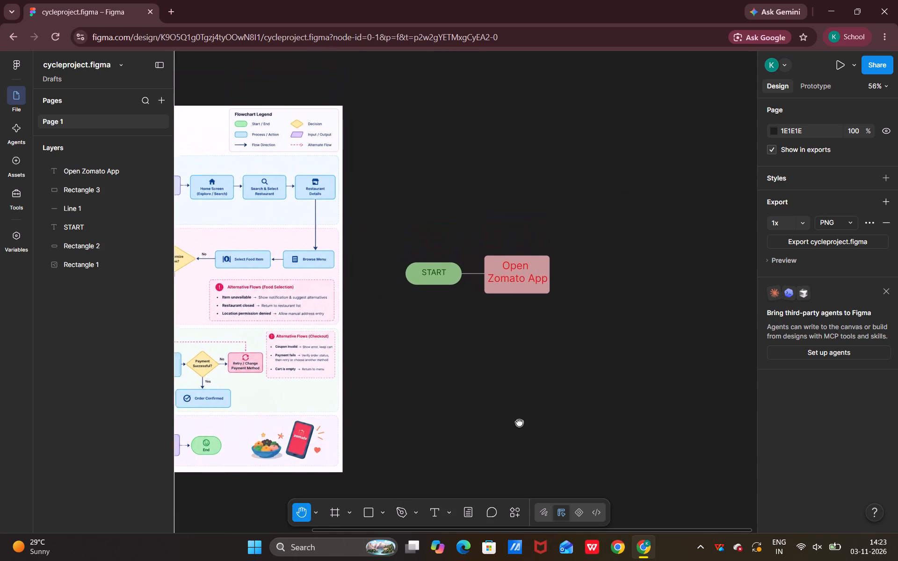
{"action": "left_click_drag", "start_coordinate": [519, 422], "coordinate": [520, 428]}
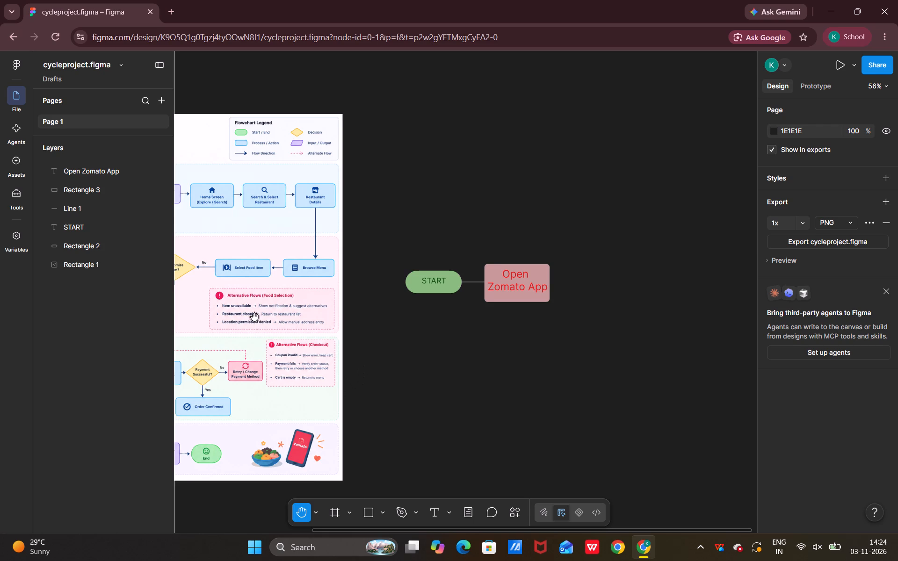
{"action": "left_click_drag", "start_coordinate": [253, 315], "coordinate": [276, 297]}
{"action": "double_click", "coordinate": [276, 297]}
{"action": "left_click_drag", "start_coordinate": [276, 297], "coordinate": [278, 295]}
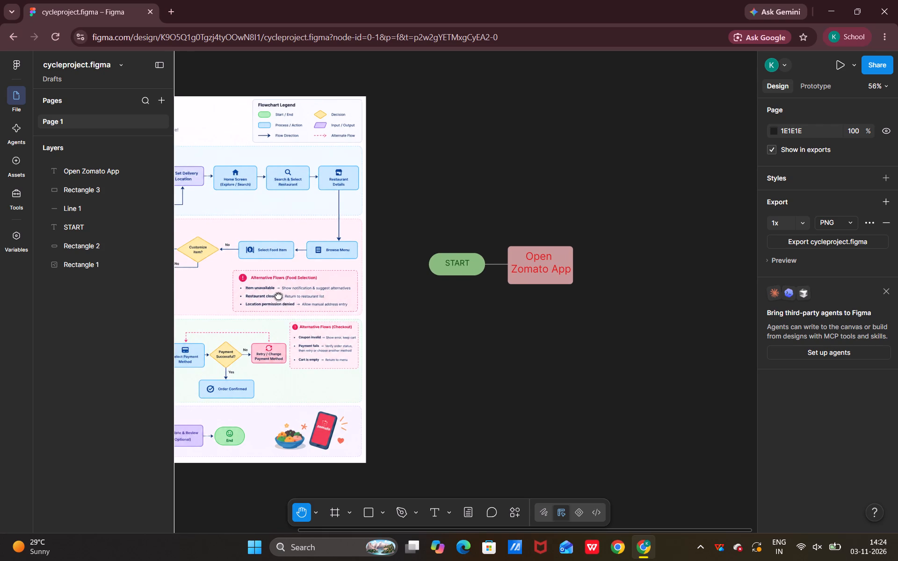
{"action": "left_click_drag", "start_coordinate": [278, 295], "coordinate": [420, 213]}
{"action": "left_click", "coordinate": [316, 511]}
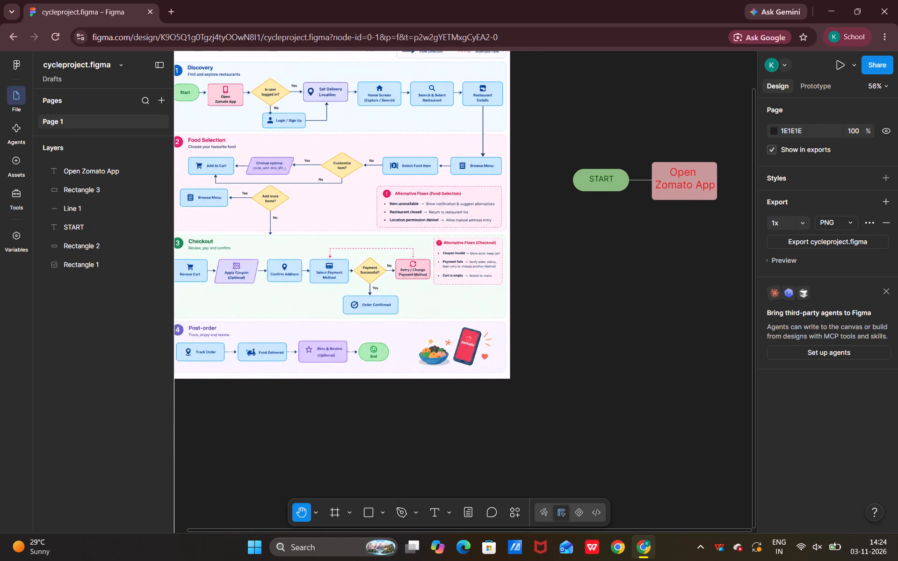
{"action": "left_click", "coordinate": [354, 465]}
{"action": "left_click_drag", "start_coordinate": [325, 322], "coordinate": [325, 321]}
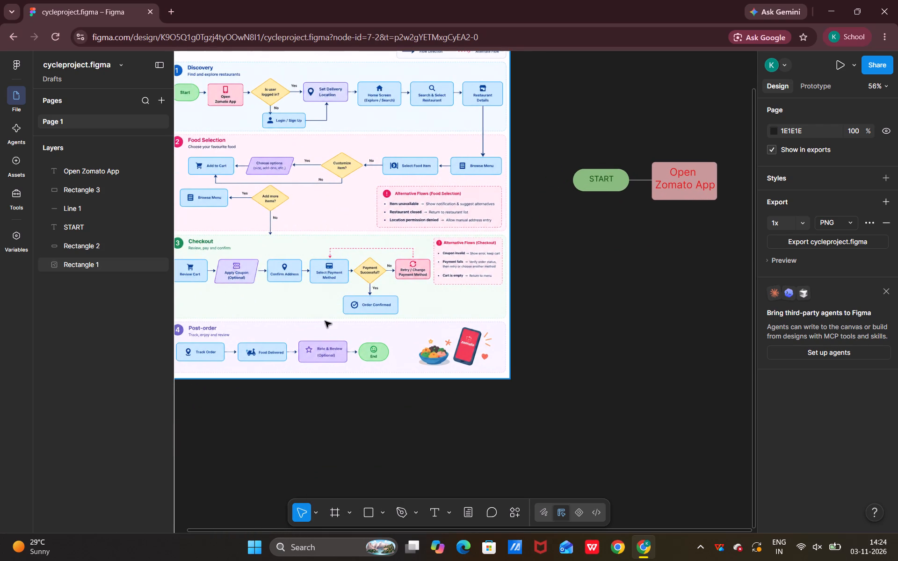
{"action": "left_click_drag", "start_coordinate": [325, 321], "coordinate": [387, 255]}
{"action": "left_click_drag", "start_coordinate": [461, 227], "coordinate": [462, 356]}
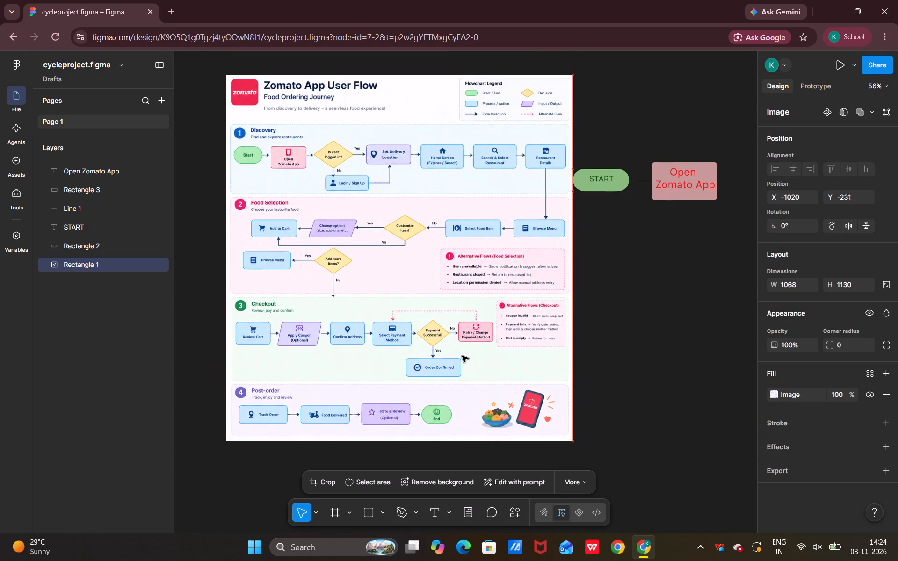
{"action": "left_click_drag", "start_coordinate": [462, 356], "coordinate": [503, 362]}
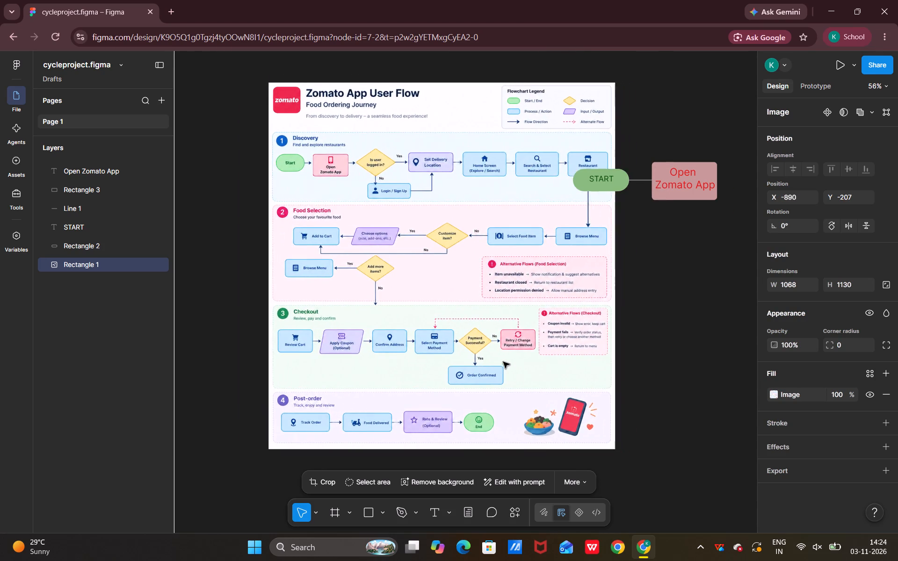
{"action": "left_click_drag", "start_coordinate": [503, 362], "coordinate": [514, 359]}
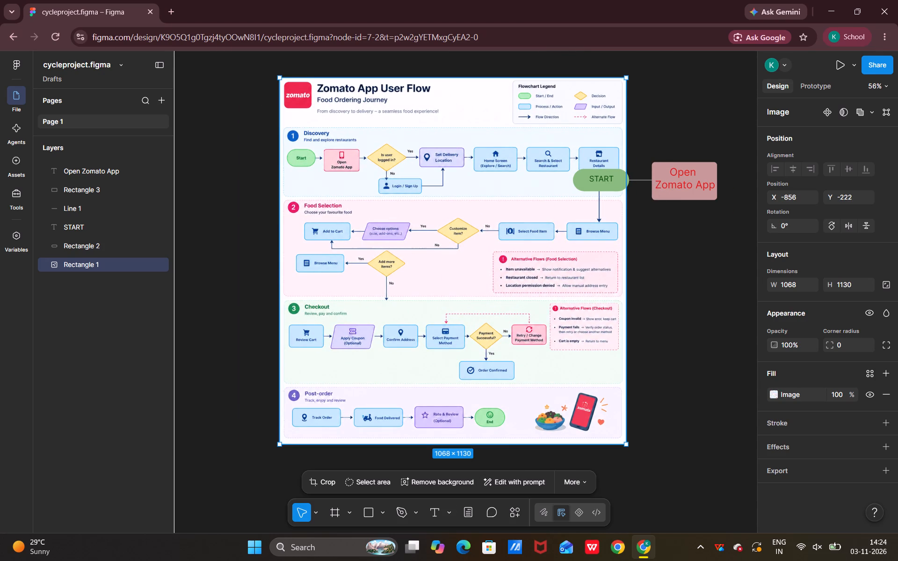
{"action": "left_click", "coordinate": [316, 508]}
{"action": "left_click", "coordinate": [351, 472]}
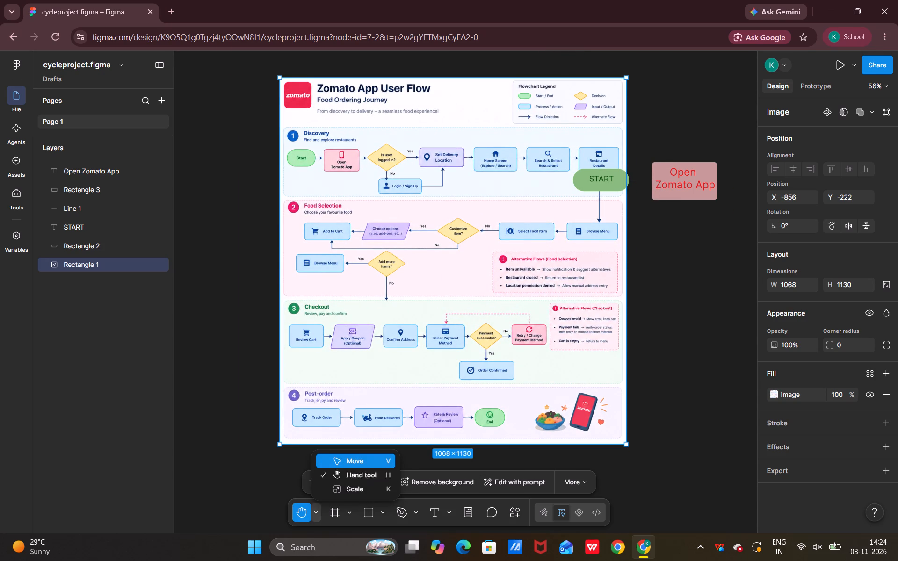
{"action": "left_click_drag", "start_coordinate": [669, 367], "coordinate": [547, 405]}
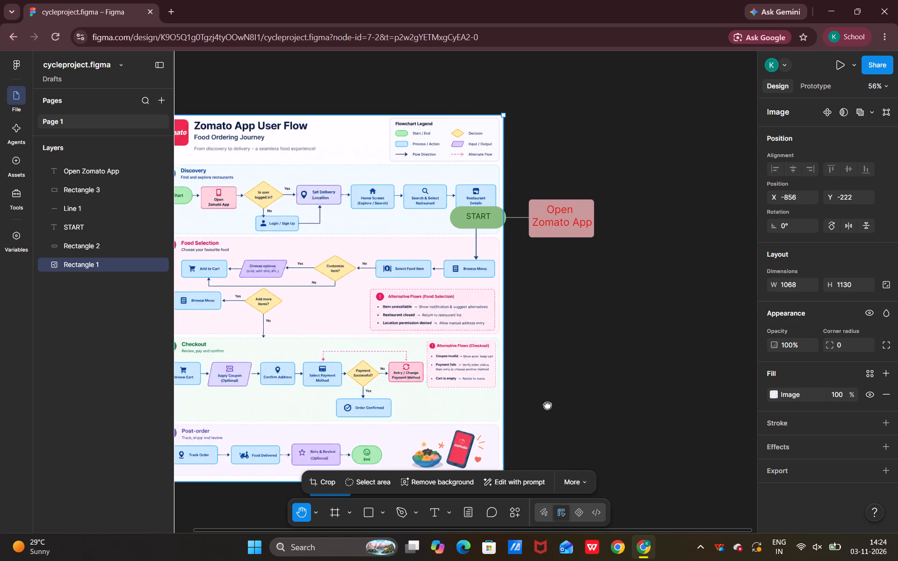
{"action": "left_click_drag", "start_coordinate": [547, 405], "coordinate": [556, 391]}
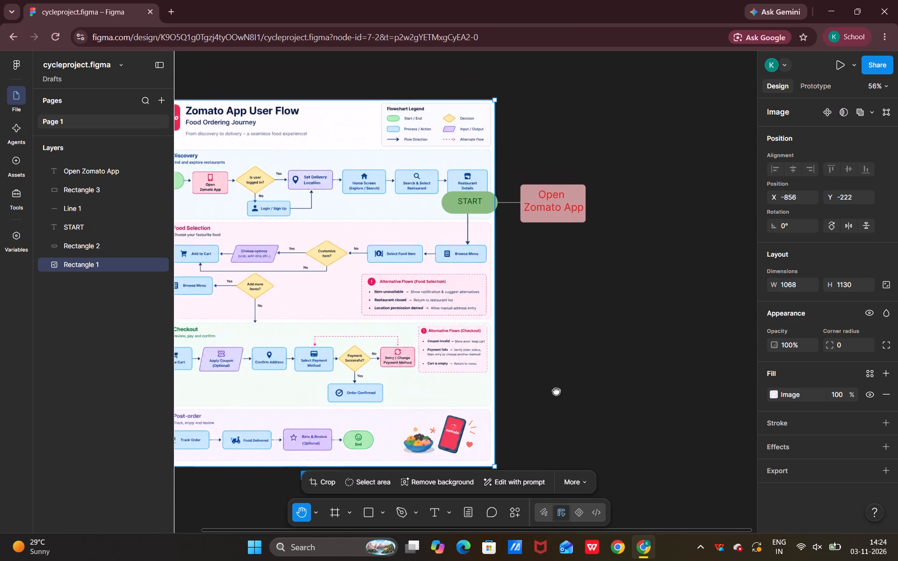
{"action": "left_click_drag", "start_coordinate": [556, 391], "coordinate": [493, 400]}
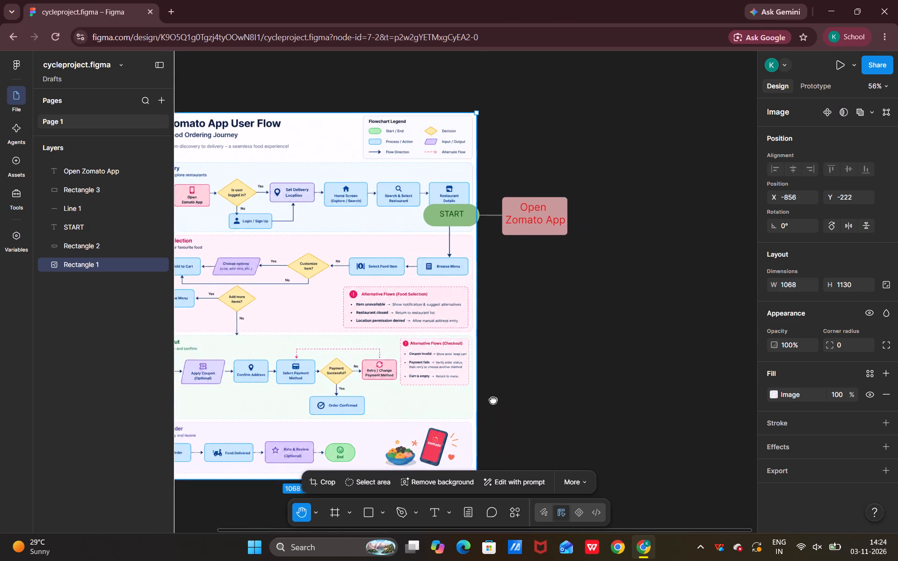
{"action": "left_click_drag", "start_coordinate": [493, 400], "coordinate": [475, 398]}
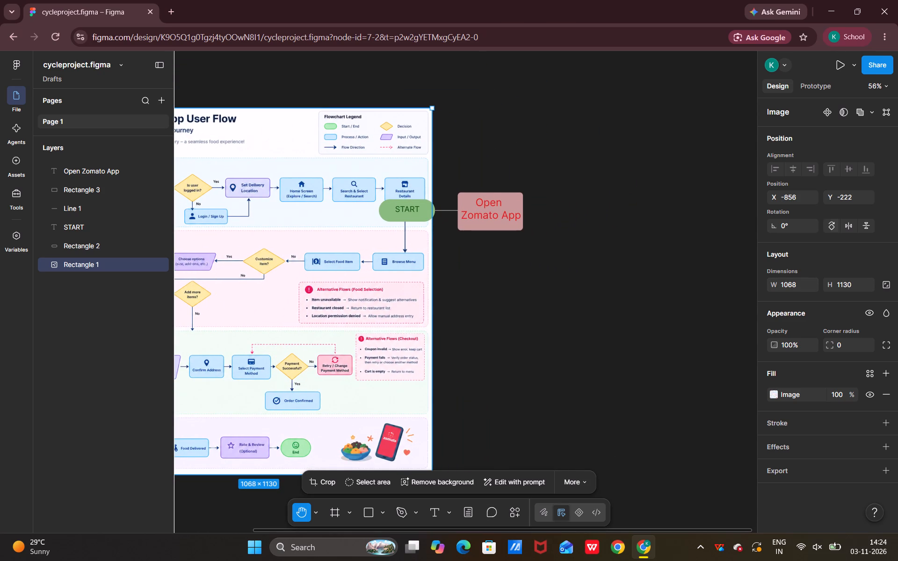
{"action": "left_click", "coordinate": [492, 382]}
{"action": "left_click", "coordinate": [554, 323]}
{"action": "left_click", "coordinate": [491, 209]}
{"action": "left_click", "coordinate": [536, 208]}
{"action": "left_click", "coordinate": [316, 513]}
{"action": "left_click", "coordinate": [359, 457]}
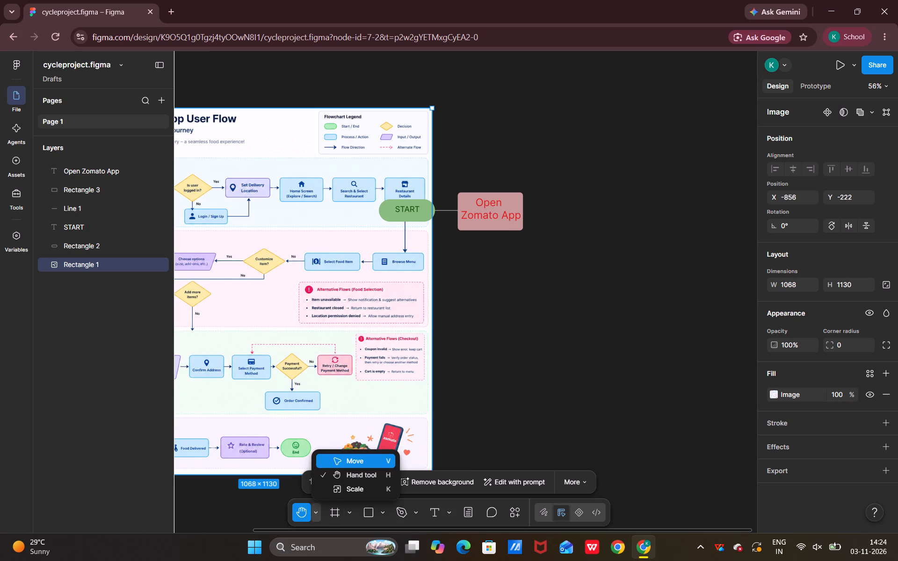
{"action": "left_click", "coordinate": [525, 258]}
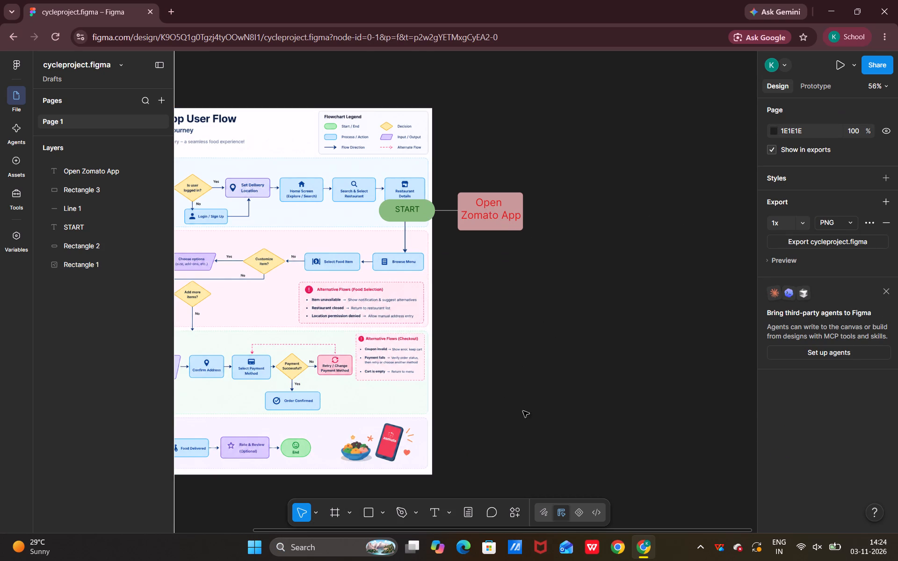
Draw a near-horizontal connector line about 108 long outward from the right edge of the "Open Zomato App" box.
{"action": "left_click", "coordinate": [448, 513]}
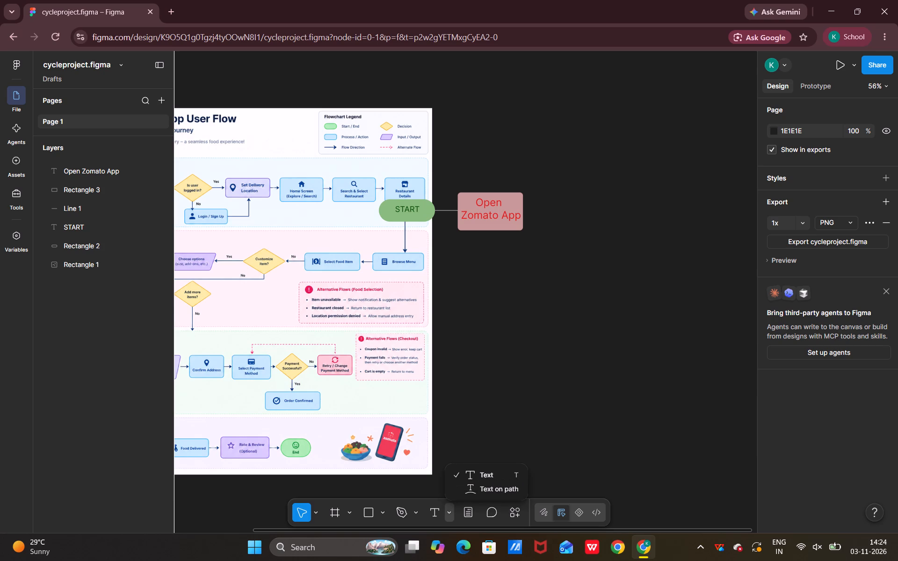
{"action": "double_click", "coordinate": [418, 515]}
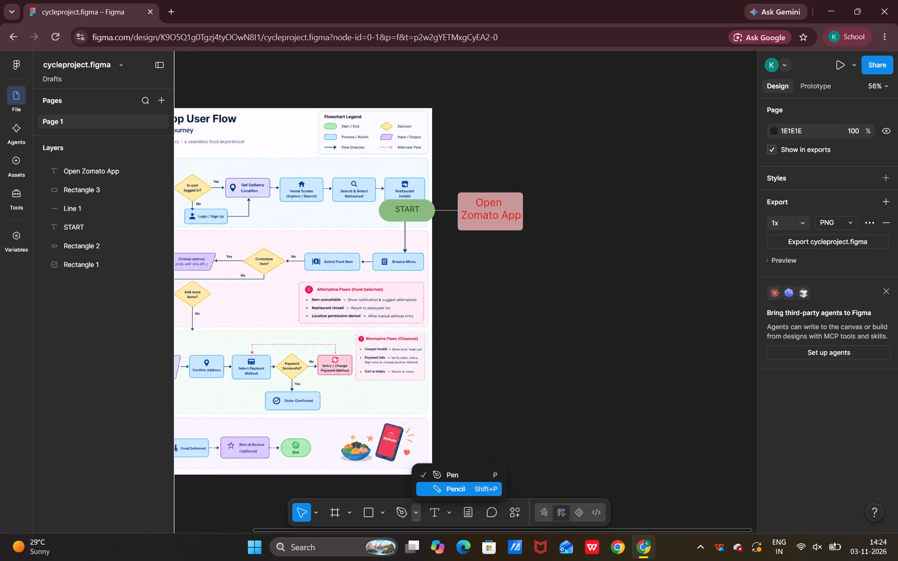
{"action": "left_click", "coordinate": [383, 513]}
{"action": "left_click", "coordinate": [383, 514]}
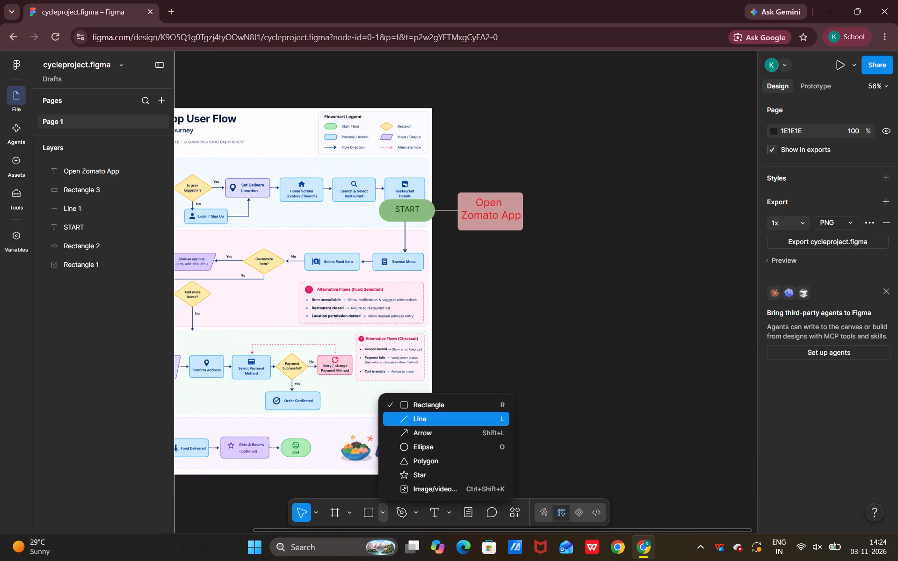
{"action": "left_click", "coordinate": [469, 422]}
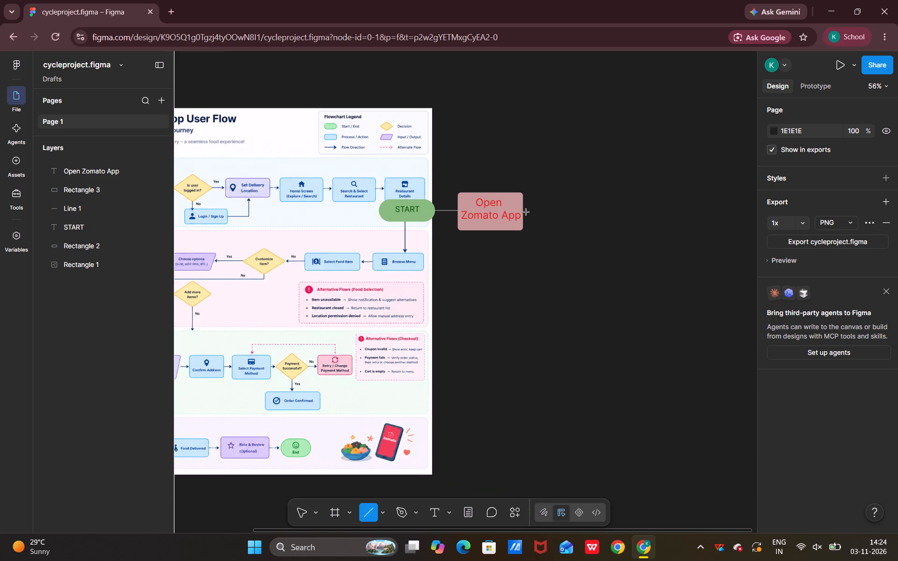
{"action": "left_click_drag", "start_coordinate": [523, 211], "coordinate": [554, 218]}
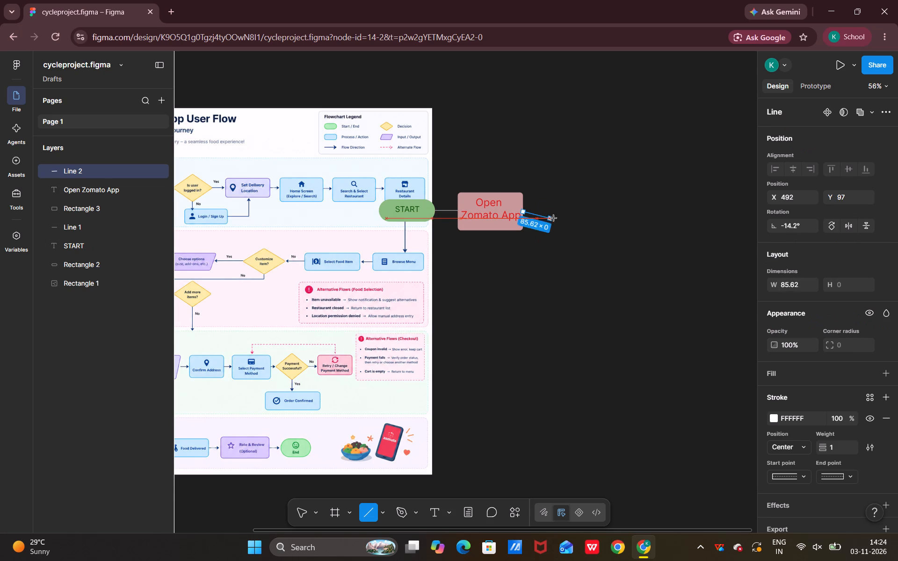
{"action": "left_click_drag", "start_coordinate": [554, 218], "coordinate": [556, 211]}
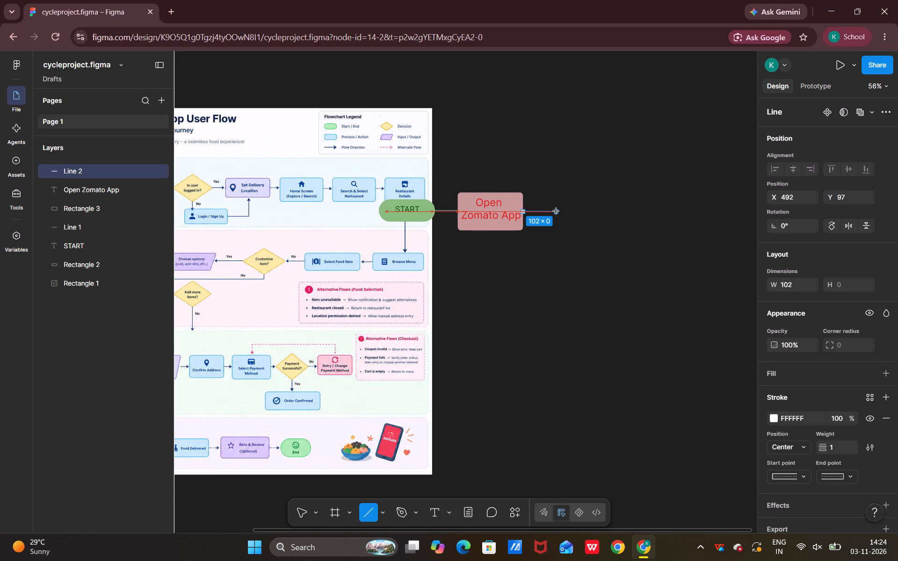
{"action": "left_click_drag", "start_coordinate": [556, 211], "coordinate": [553, 211]}
{"action": "left_click_drag", "start_coordinate": [553, 211], "coordinate": [556, 210]}
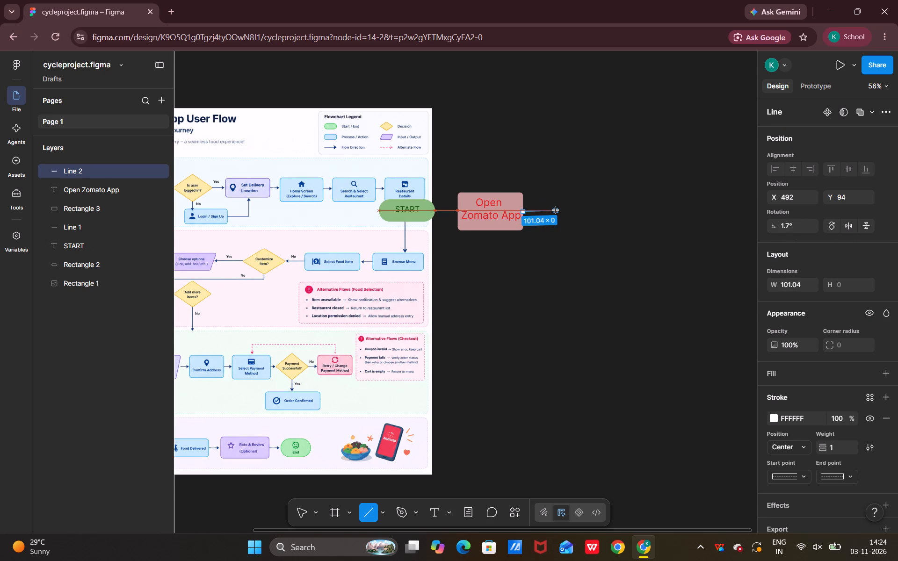
{"action": "left_click_drag", "start_coordinate": [556, 210], "coordinate": [556, 214]}
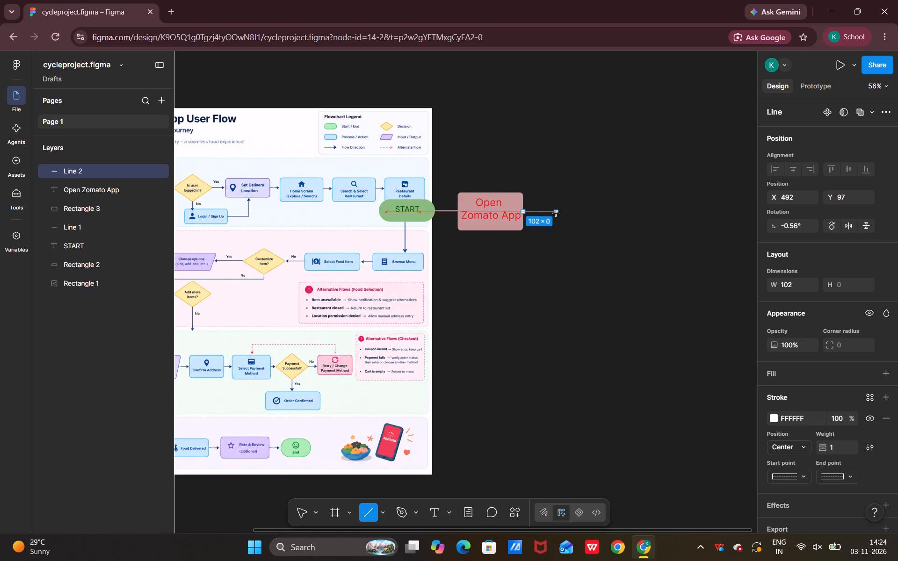
{"action": "left_click_drag", "start_coordinate": [556, 214], "coordinate": [558, 213]}
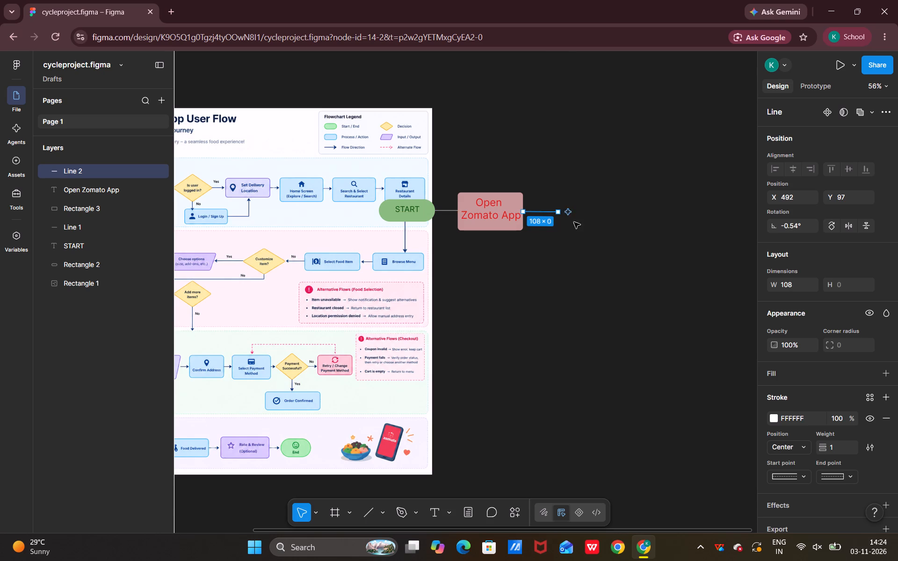
{"action": "left_click", "coordinate": [557, 236]}
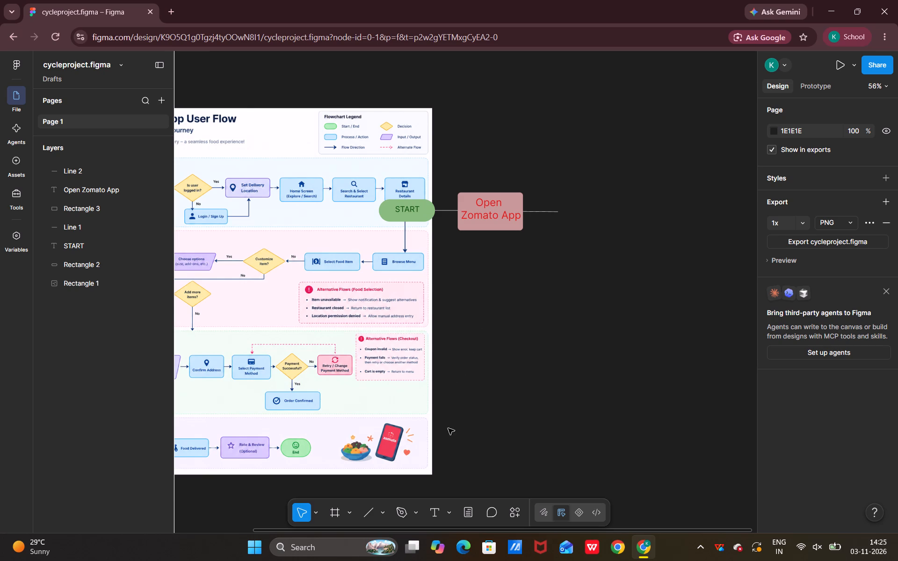
Draw an arrow about 106 long from the free end of the new connector line, rising diagonally to the right at about 43°.
{"action": "left_click", "coordinate": [453, 512]}
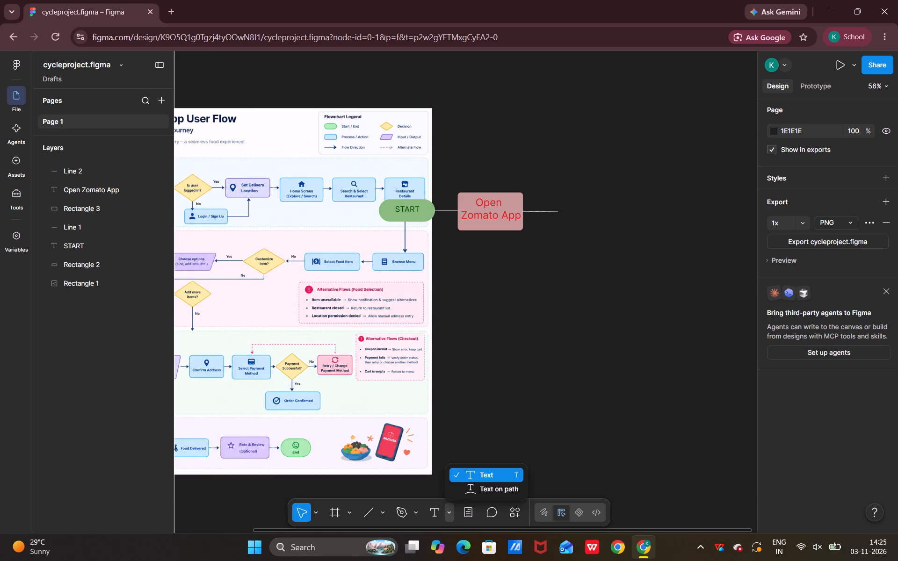
{"action": "left_click", "coordinate": [453, 512]}
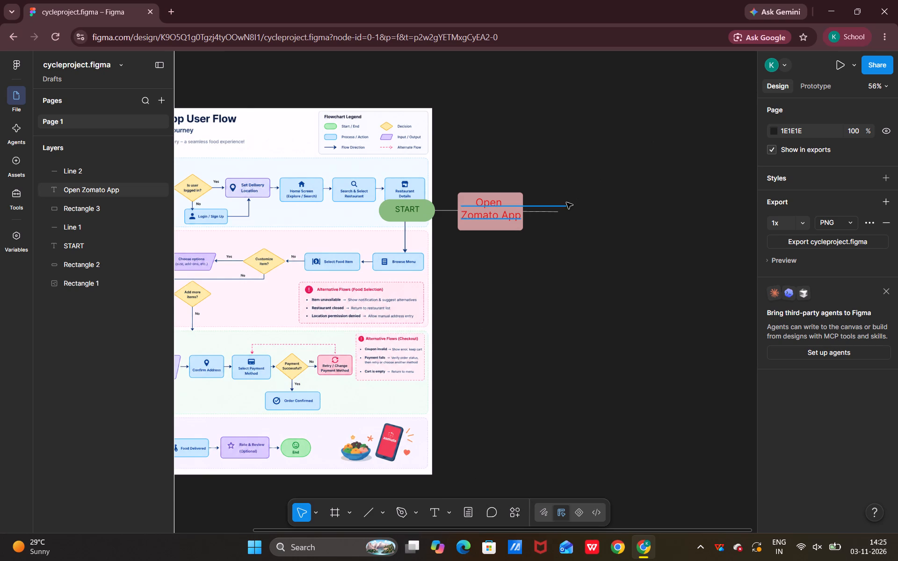
{"action": "left_click", "coordinate": [448, 512]}
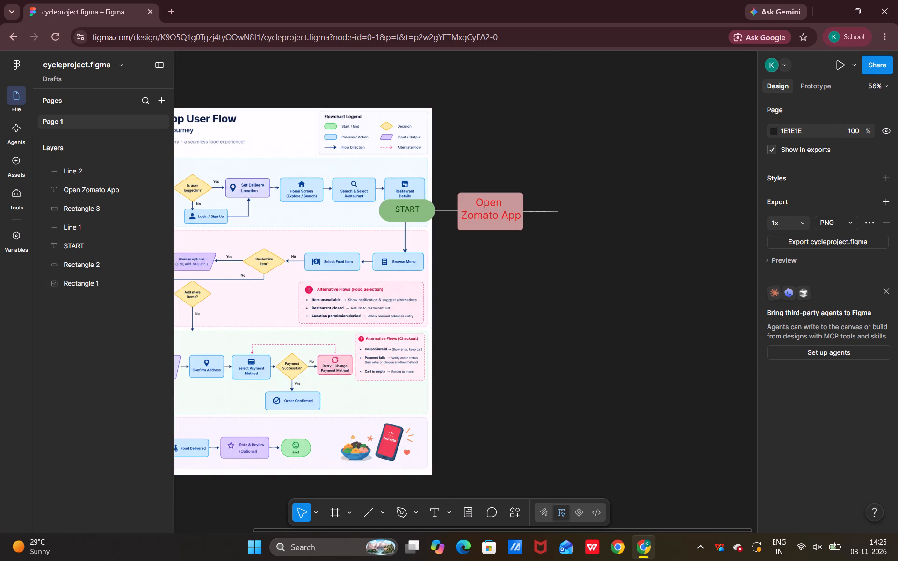
{"action": "left_click", "coordinate": [417, 510]}
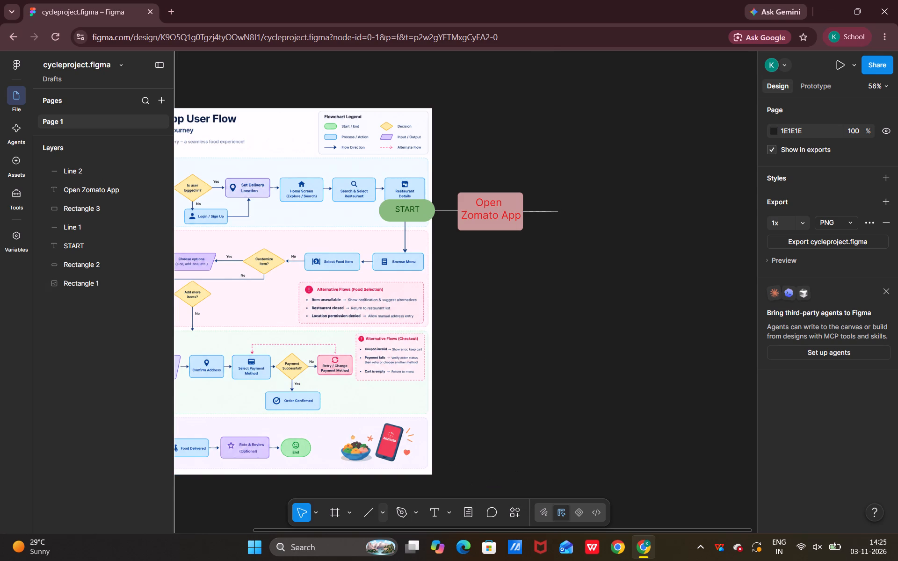
{"action": "left_click", "coordinate": [384, 515]}
{"action": "left_click", "coordinate": [371, 515]}
{"action": "left_click", "coordinate": [372, 513]}
{"action": "left_click", "coordinate": [380, 511]}
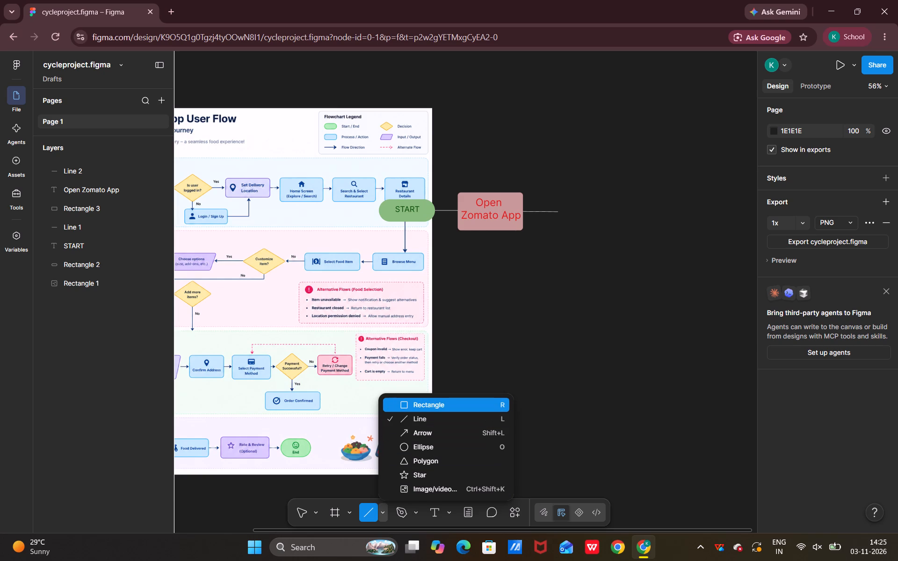
{"action": "left_click", "coordinate": [425, 437]}
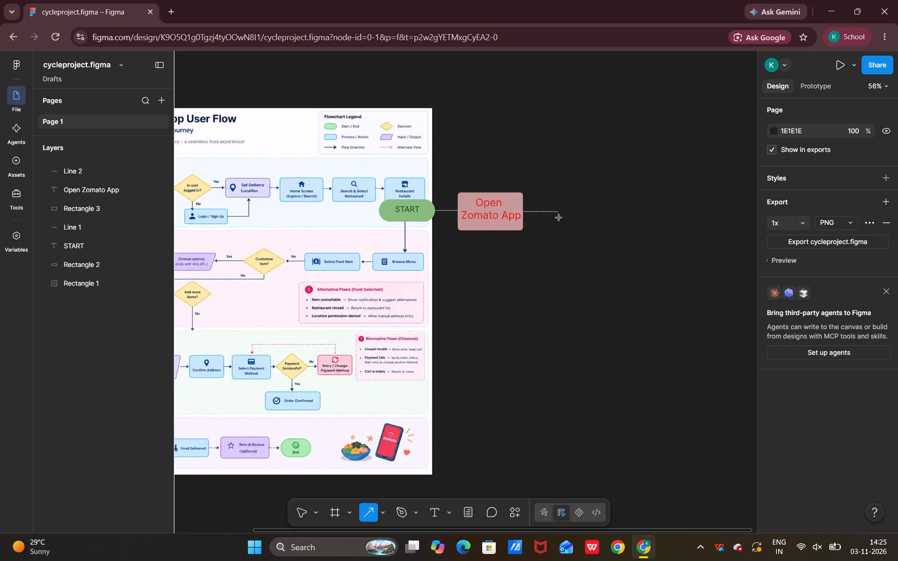
{"action": "left_click_drag", "start_coordinate": [558, 211], "coordinate": [581, 189]}
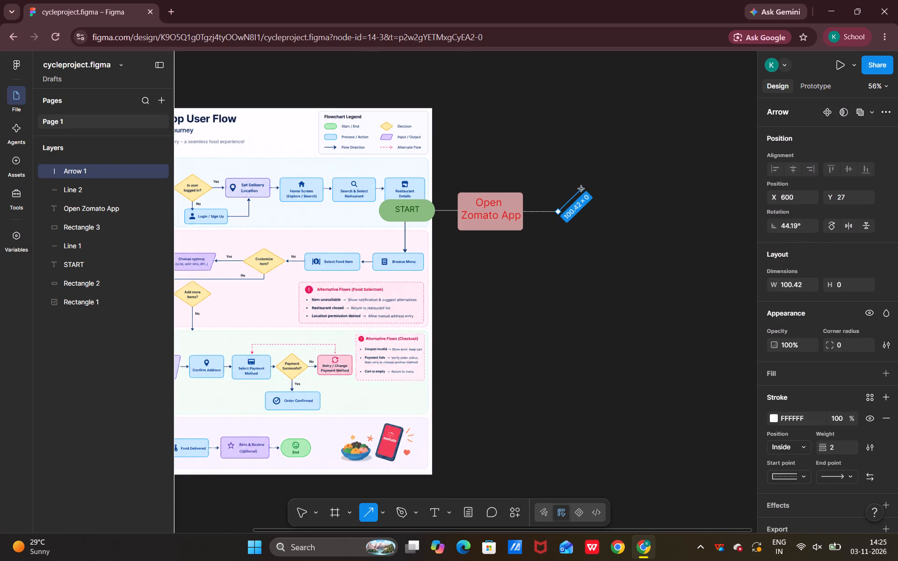
{"action": "left_click_drag", "start_coordinate": [581, 189], "coordinate": [585, 187]}
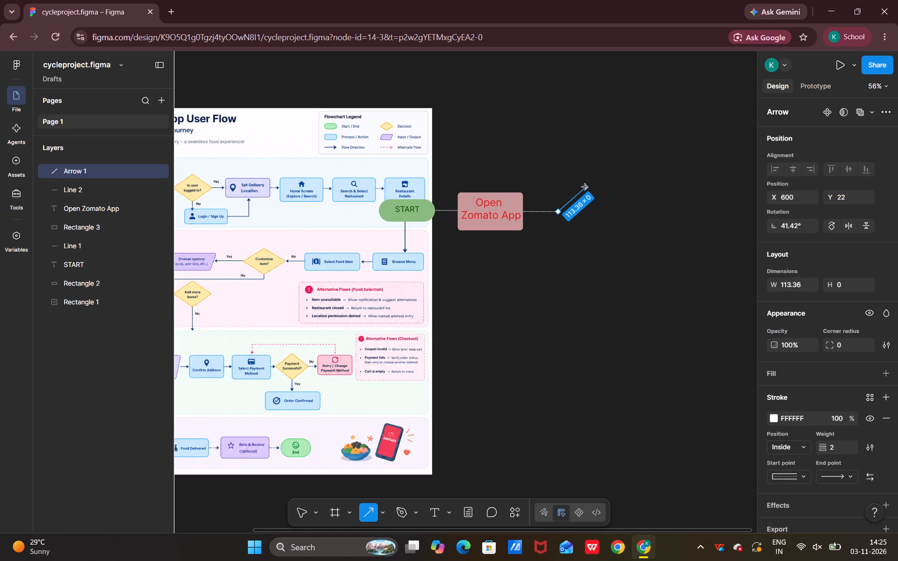
{"action": "left_click_drag", "start_coordinate": [585, 187], "coordinate": [584, 184]}
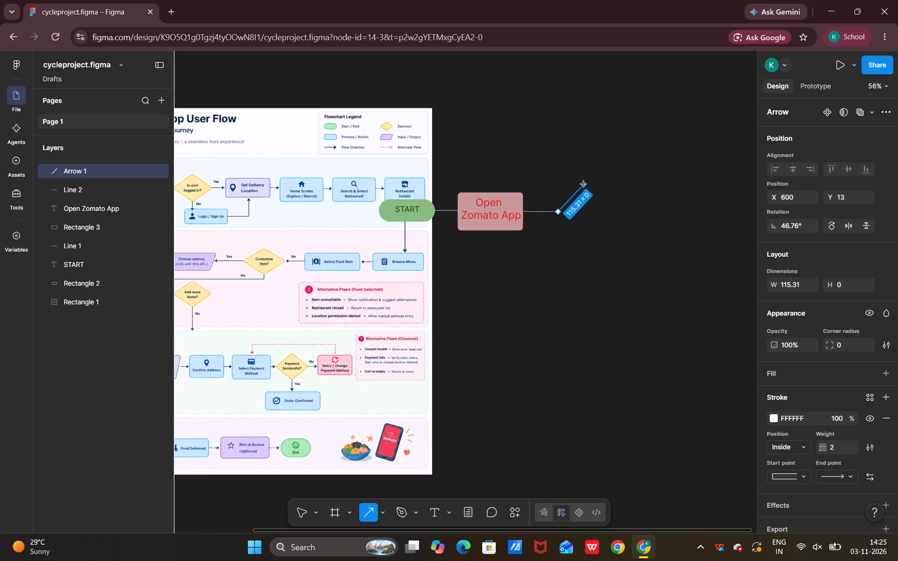
{"action": "left_click_drag", "start_coordinate": [584, 184], "coordinate": [586, 188]}
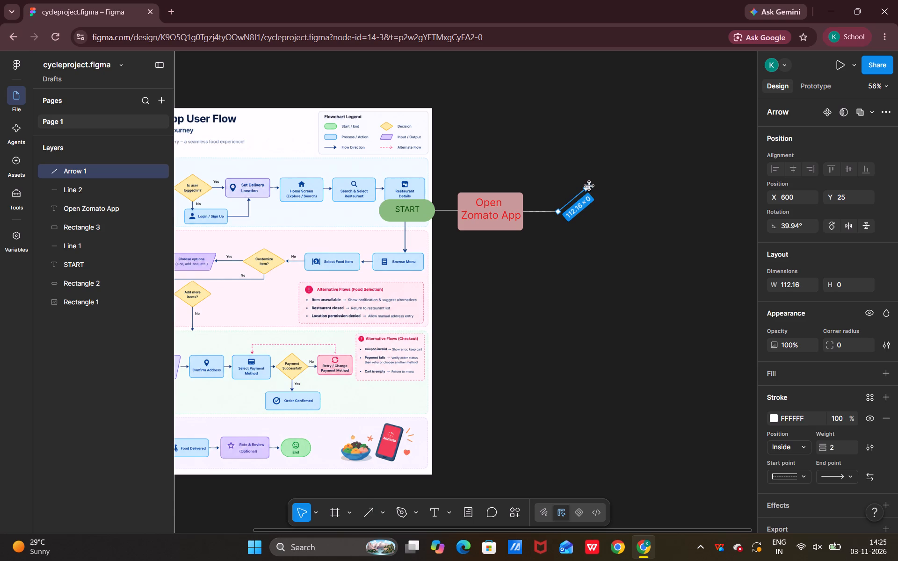
{"action": "left_click", "coordinate": [560, 213]}
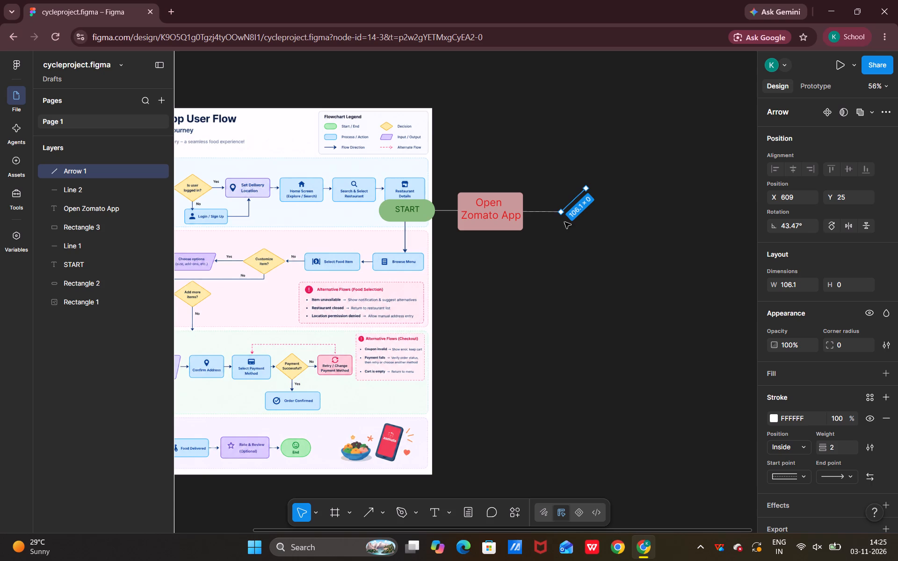
Draw a second arrow about 92 long from the same branching point, sloping down to the right at about -33°.
{"action": "left_click", "coordinate": [369, 511]}
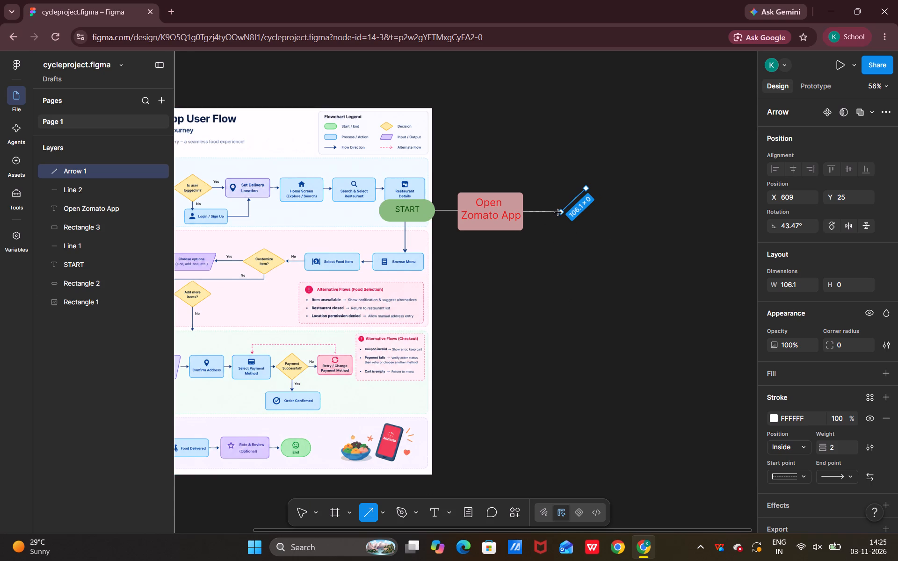
{"action": "left_click_drag", "start_coordinate": [563, 213], "coordinate": [579, 225]}
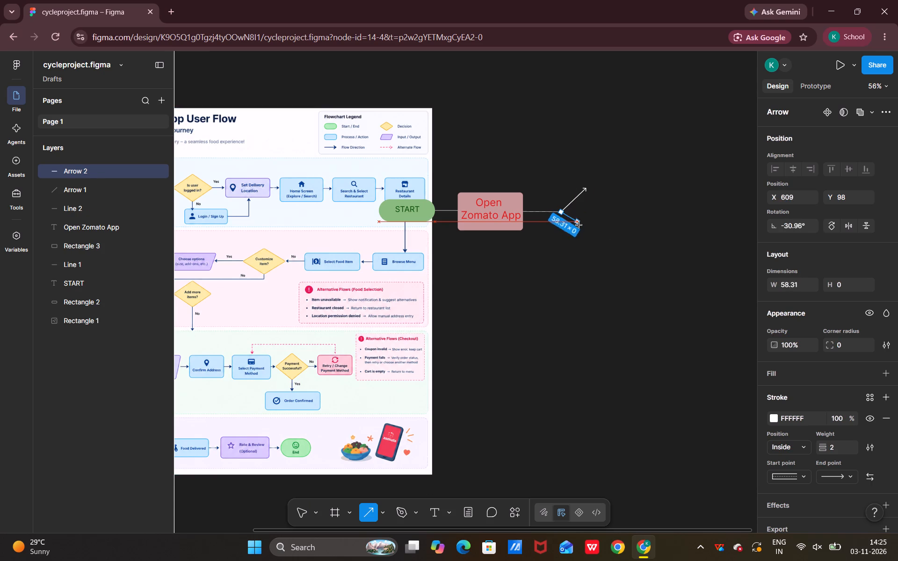
{"action": "left_click_drag", "start_coordinate": [579, 225], "coordinate": [587, 228]}
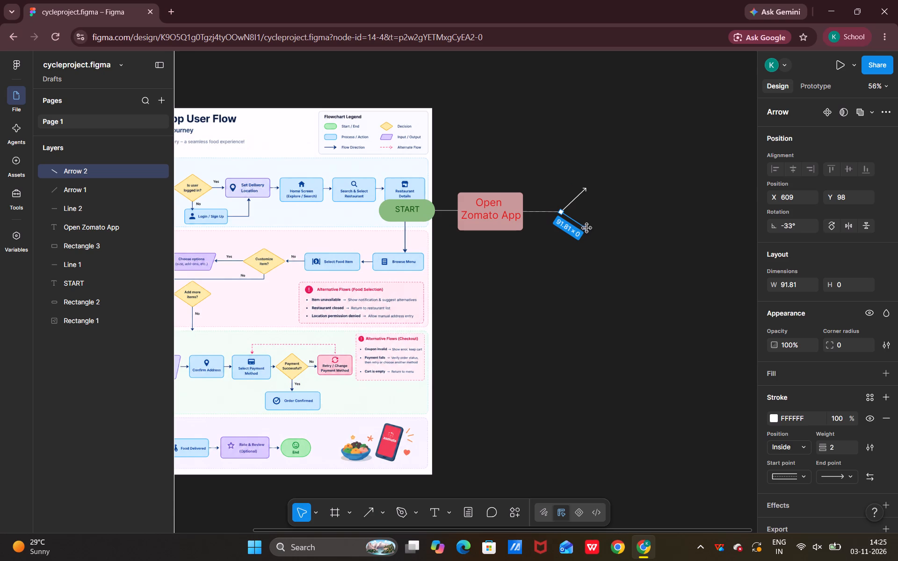
Draw a tiny third arrow about 7 long, pointing straight down, beside the downward-sloping arrow near its tip.
{"action": "left_click", "coordinate": [377, 510]}
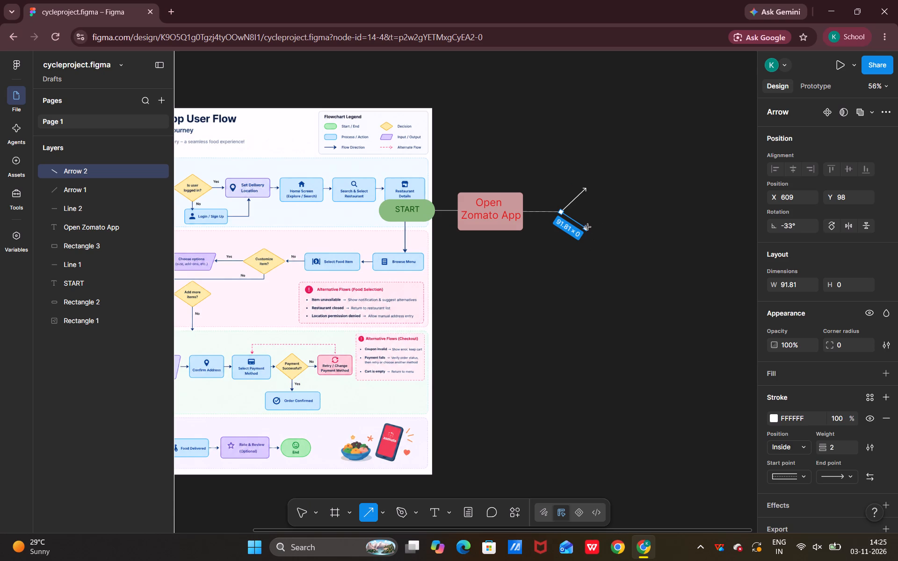
{"action": "left_click", "coordinate": [367, 510]}
{"action": "right_click", "coordinate": [582, 230]}
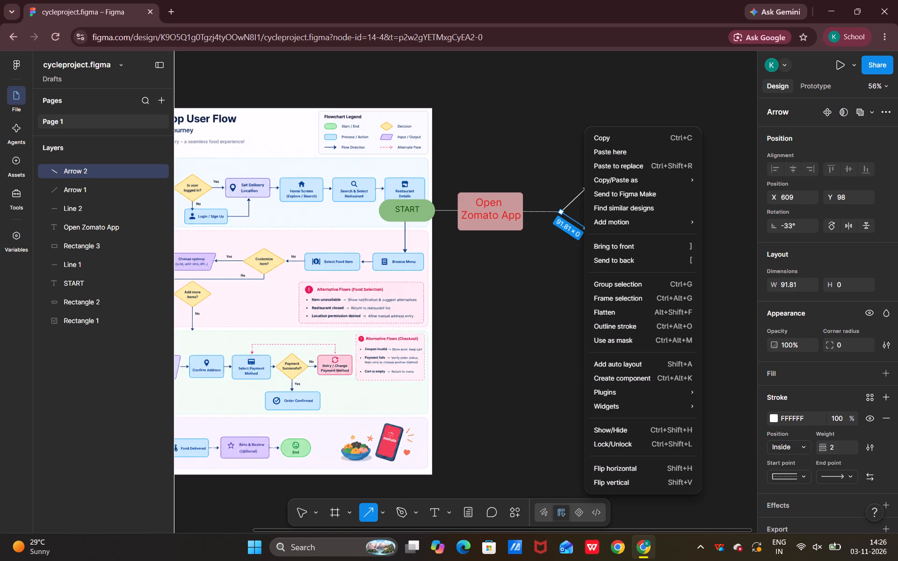
{"action": "right_click", "coordinate": [580, 225]}
{"action": "right_click", "coordinate": [583, 222]}
{"action": "right_click_drag", "start_coordinate": [583, 222], "coordinate": [578, 225]}
{"action": "right_click", "coordinate": [579, 224]}
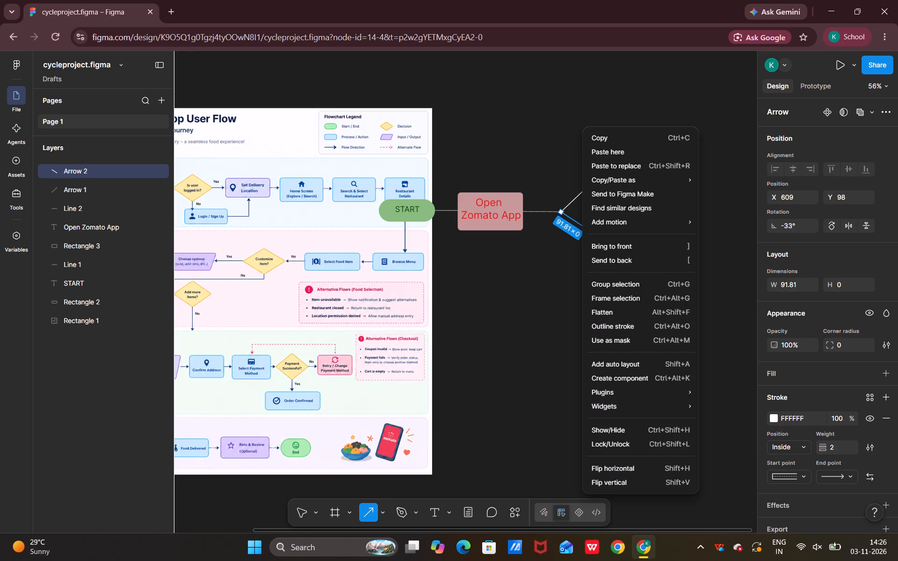
{"action": "left_click", "coordinate": [586, 221]}
{"action": "left_click_drag", "start_coordinate": [579, 225], "coordinate": [569, 243]}
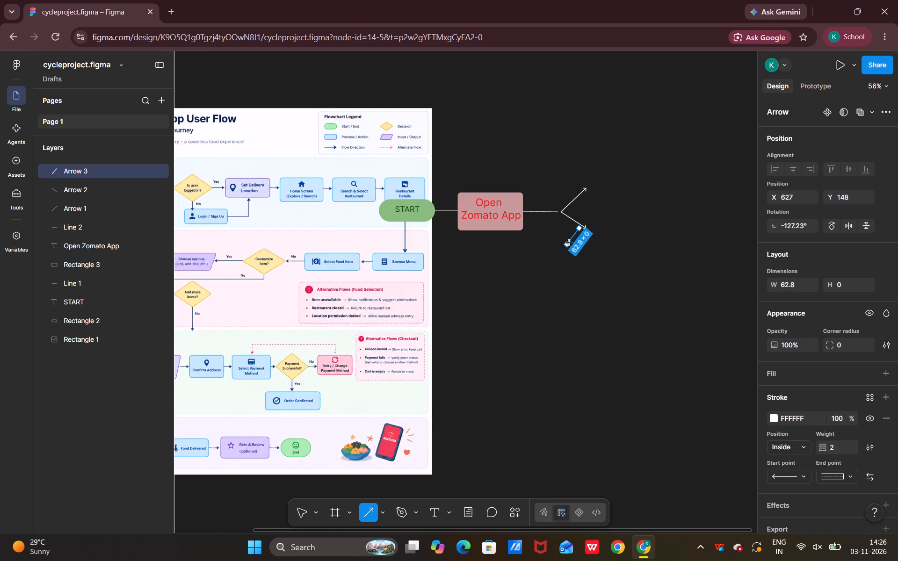
{"action": "left_click_drag", "start_coordinate": [569, 243], "coordinate": [579, 232]}
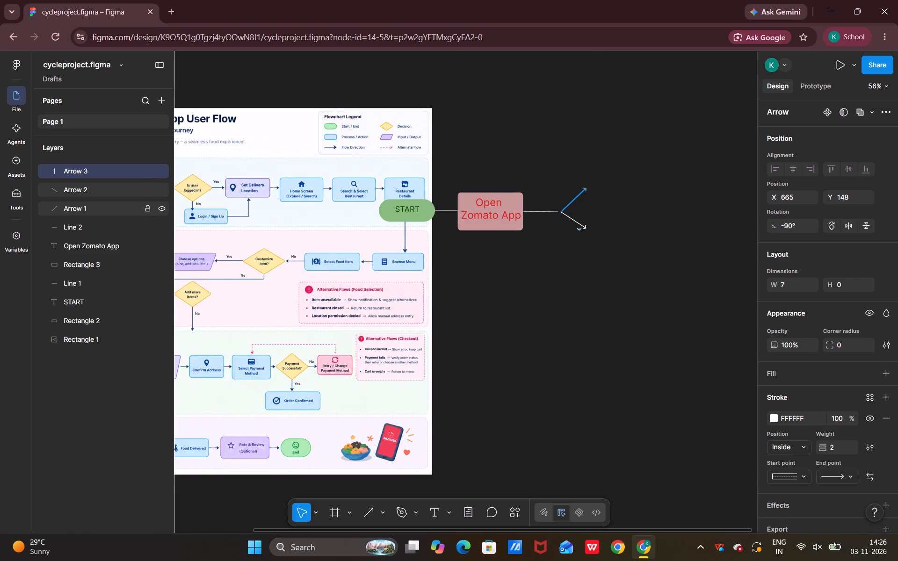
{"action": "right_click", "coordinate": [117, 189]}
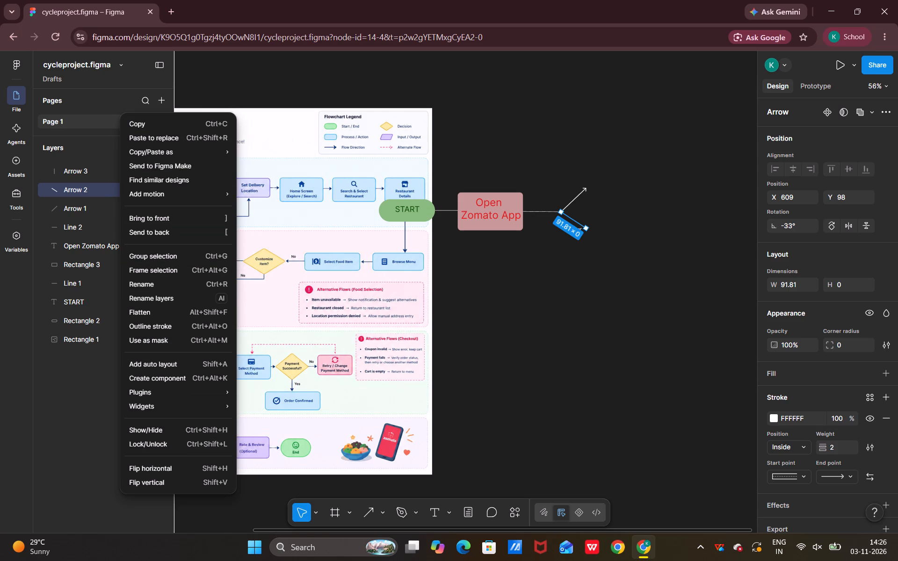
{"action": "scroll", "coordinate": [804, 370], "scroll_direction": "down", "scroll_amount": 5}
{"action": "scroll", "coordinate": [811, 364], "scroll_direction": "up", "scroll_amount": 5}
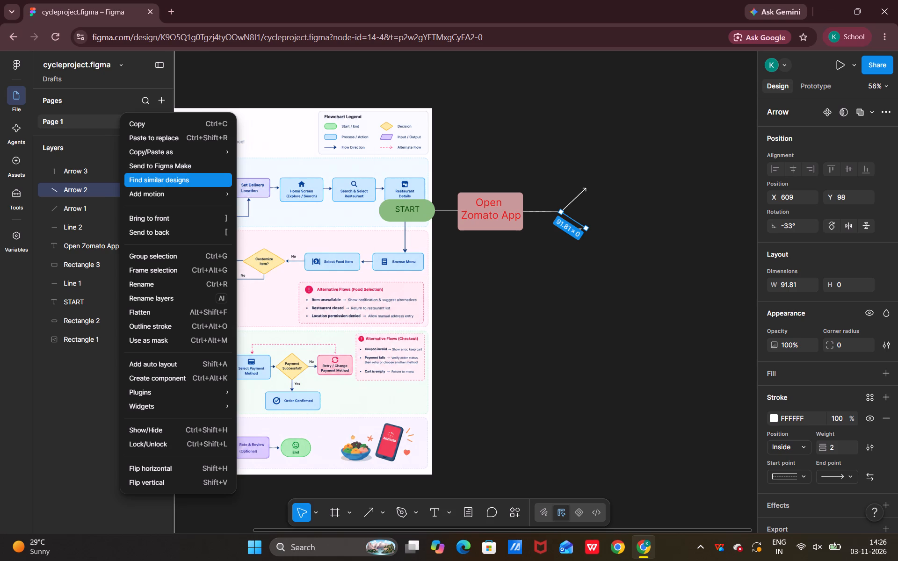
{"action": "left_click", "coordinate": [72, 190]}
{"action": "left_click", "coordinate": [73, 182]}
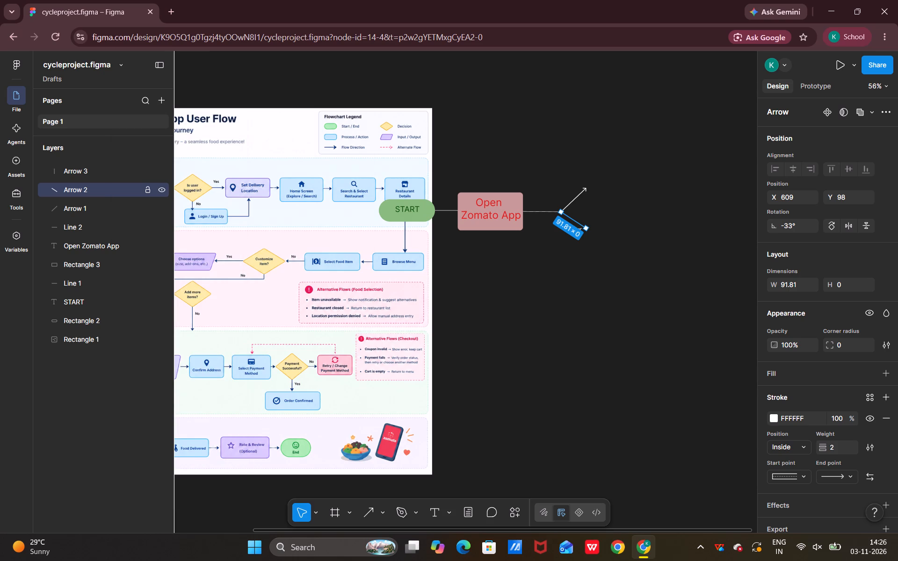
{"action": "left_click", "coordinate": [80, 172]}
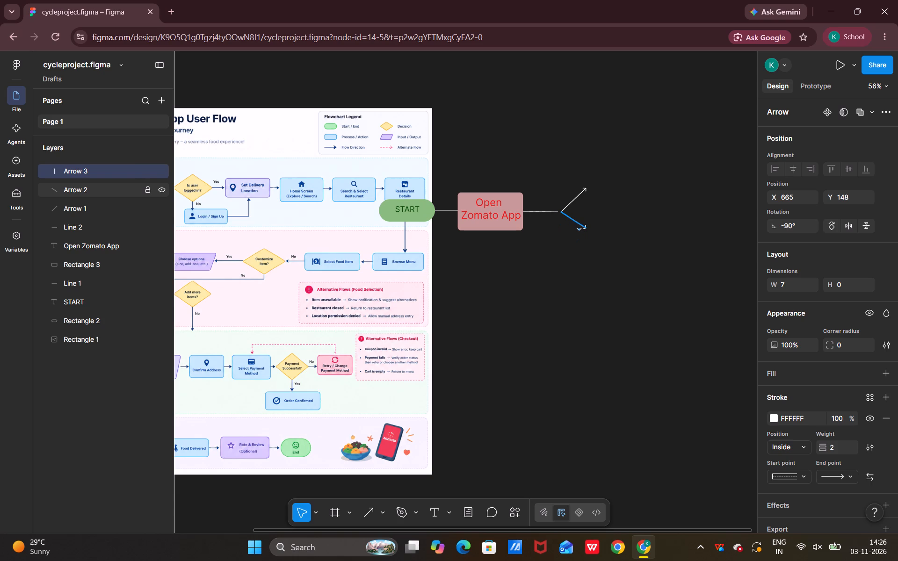
Lock and hide the tiny third arrow, leaving the downward-sloping second arrow visible.
{"action": "right_click", "coordinate": [85, 195]}
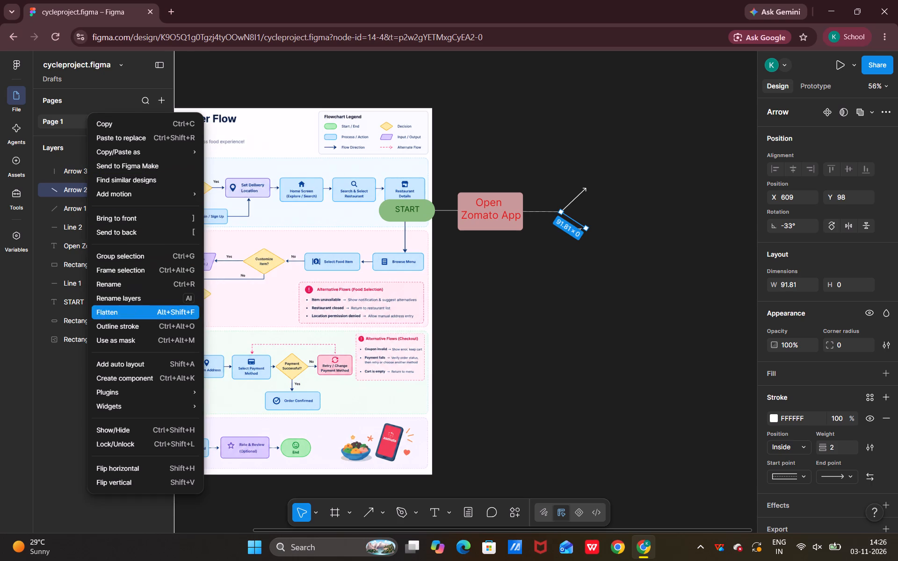
{"action": "left_click", "coordinate": [120, 432]}
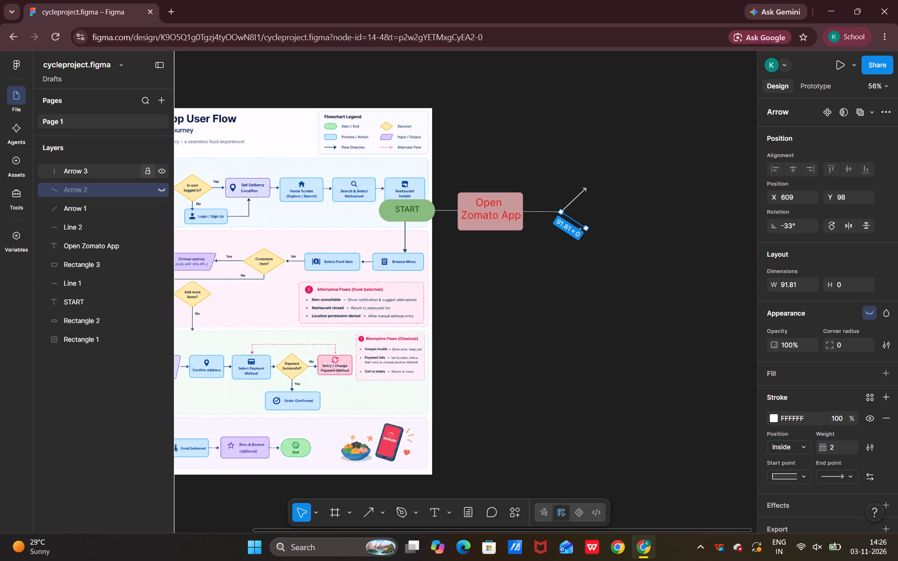
{"action": "left_click", "coordinate": [146, 173]}
{"action": "left_click", "coordinate": [162, 171]}
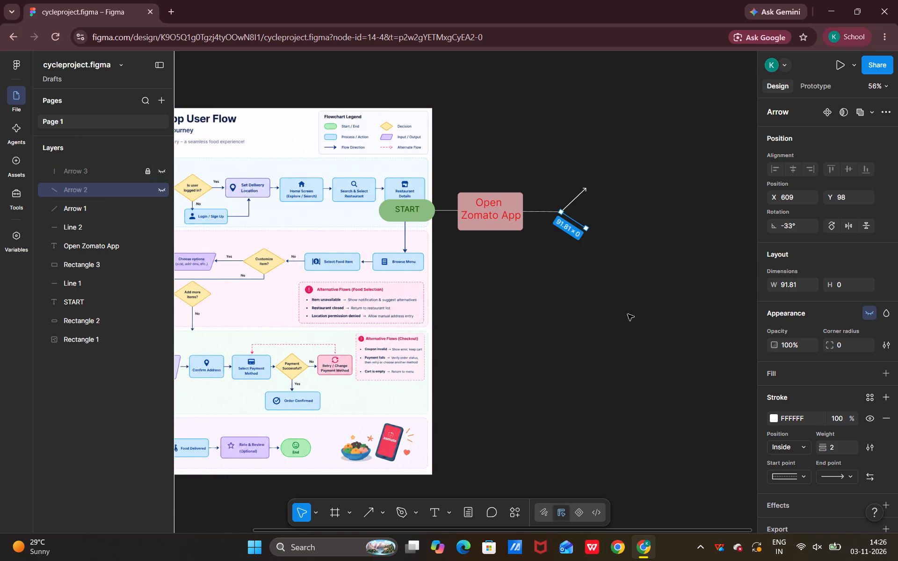
{"action": "left_click", "coordinate": [162, 188]}
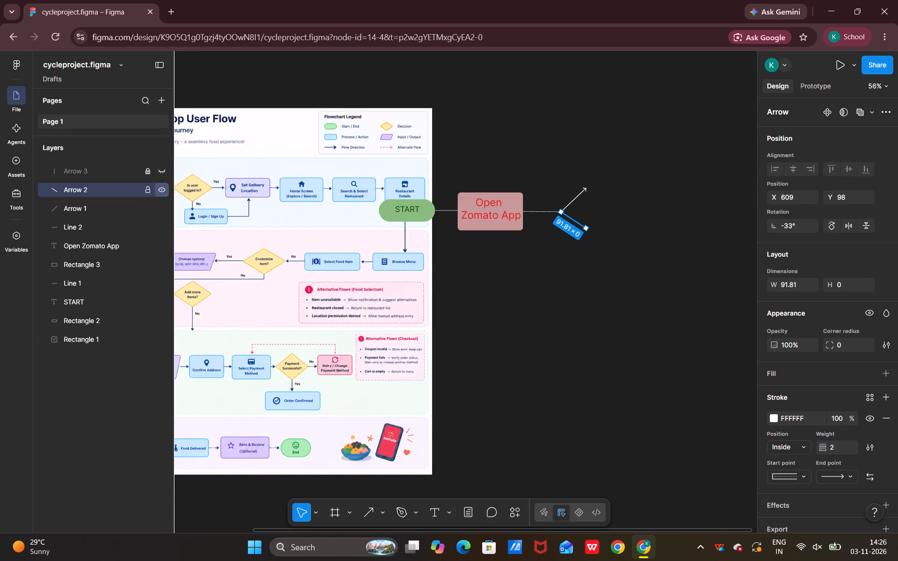
Reposition the tip of the downward-sloping second arrow so it is about 104 long at about -42°.
{"action": "left_click_drag", "start_coordinate": [582, 225], "coordinate": [588, 229]}
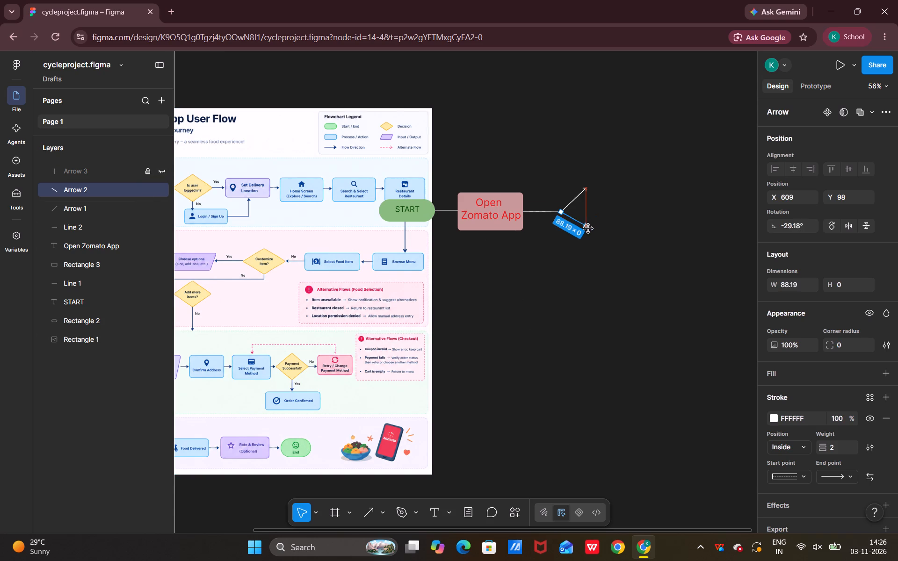
{"action": "left_click_drag", "start_coordinate": [588, 229], "coordinate": [584, 237]}
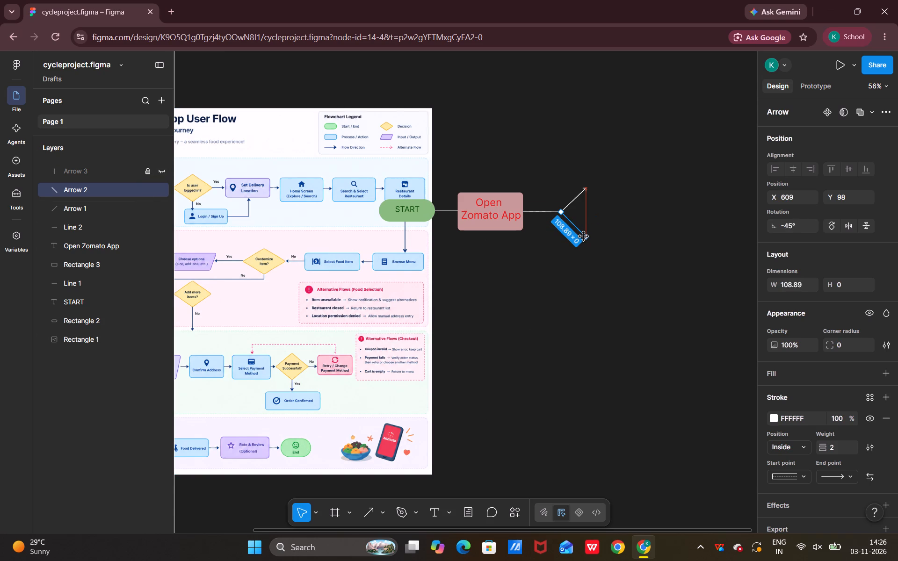
{"action": "left_click_drag", "start_coordinate": [584, 237], "coordinate": [588, 234]}
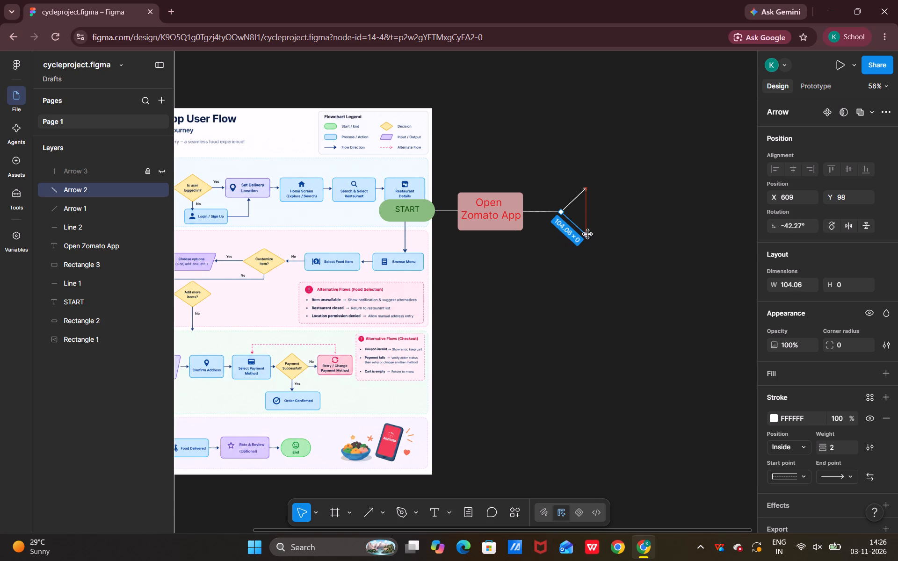
{"action": "left_click_drag", "start_coordinate": [588, 234], "coordinate": [587, 234]}
{"action": "left_click_drag", "start_coordinate": [587, 234], "coordinate": [589, 233]}
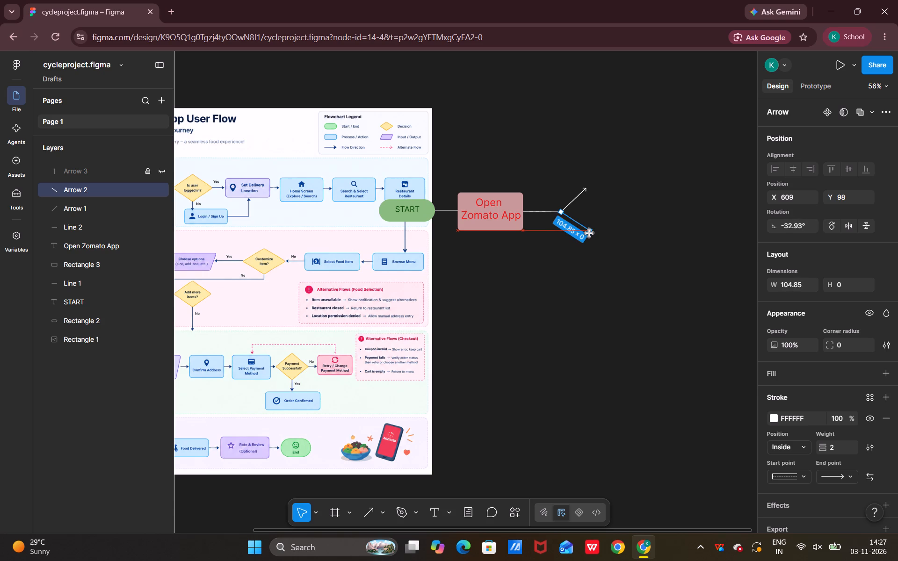
{"action": "left_click_drag", "start_coordinate": [589, 233], "coordinate": [587, 235]}
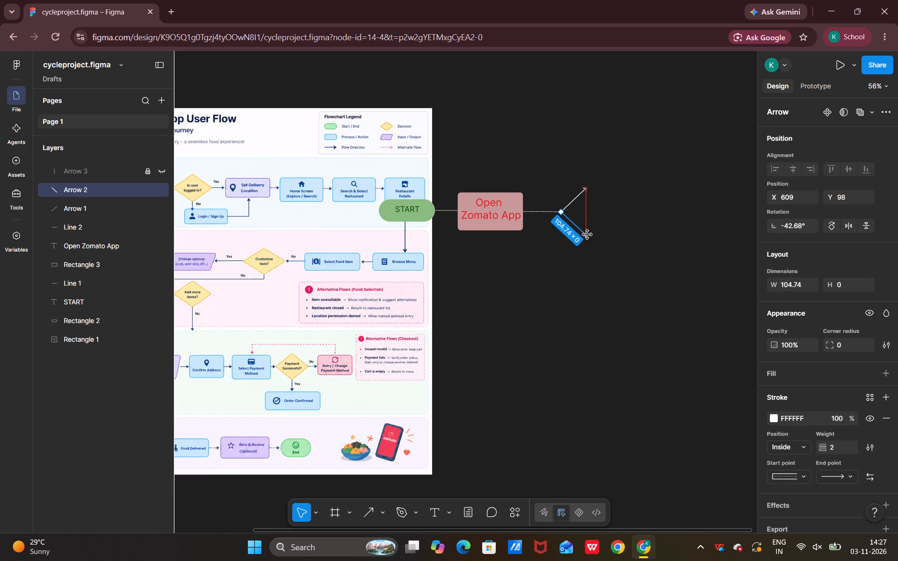
{"action": "left_click_drag", "start_coordinate": [587, 235], "coordinate": [589, 234]}
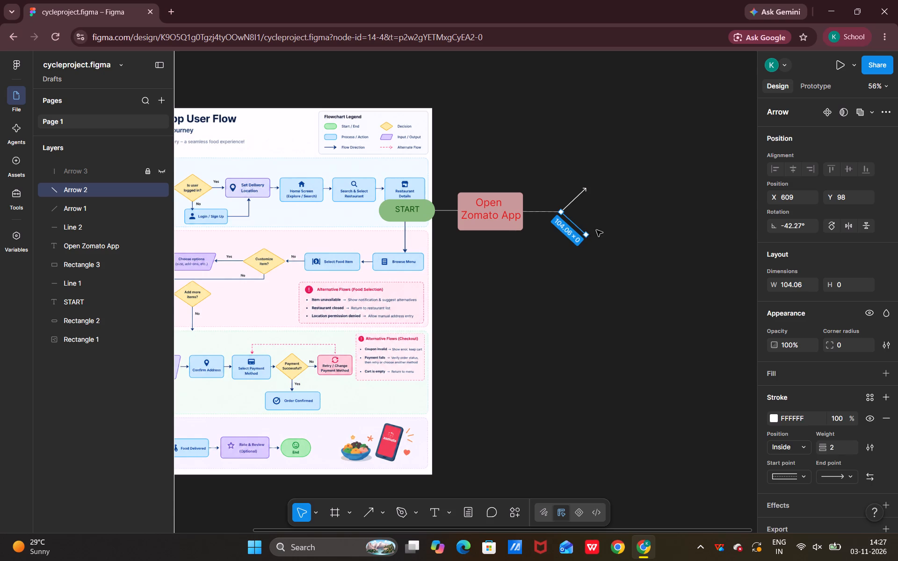
Draw an arrow about 96 long from the tip of the downward-sloping arrow, rising to the right at about 48°.
{"action": "left_click", "coordinate": [372, 515]}
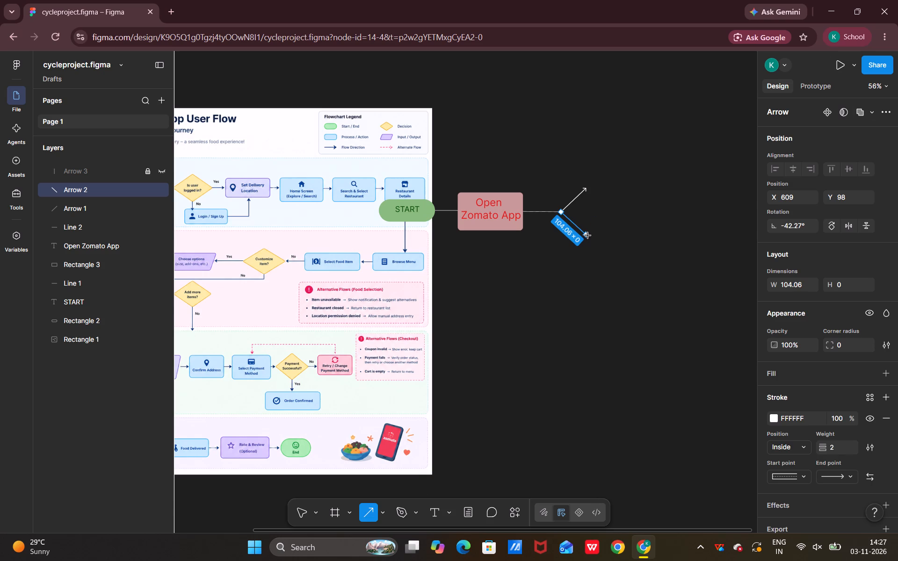
{"action": "left_click_drag", "start_coordinate": [587, 236], "coordinate": [607, 209]}
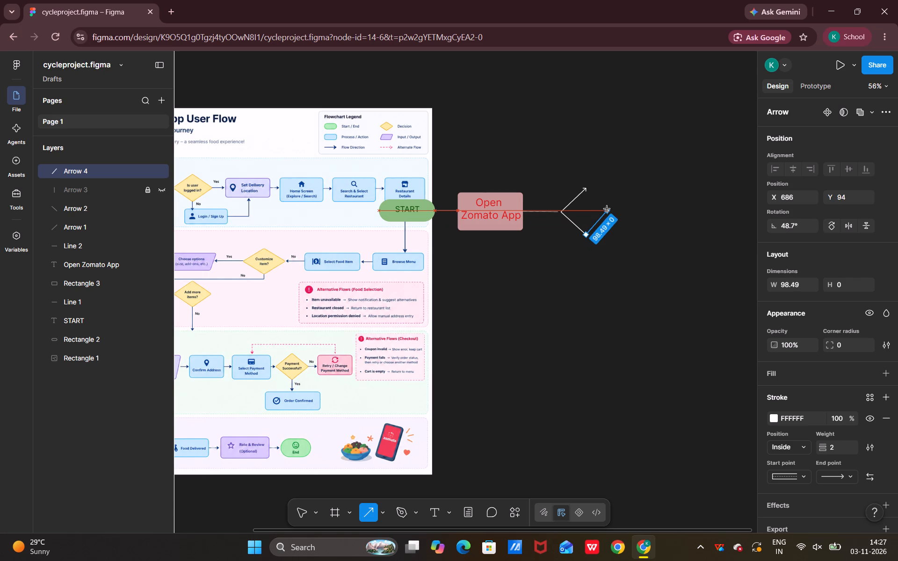
{"action": "left_click_drag", "start_coordinate": [607, 209], "coordinate": [609, 211]}
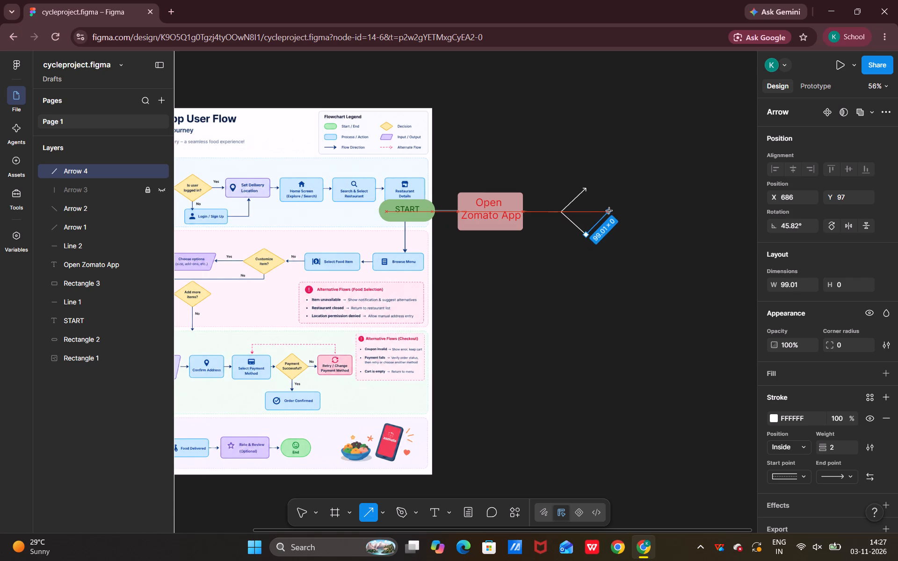
{"action": "left_click_drag", "start_coordinate": [609, 211], "coordinate": [609, 214]}
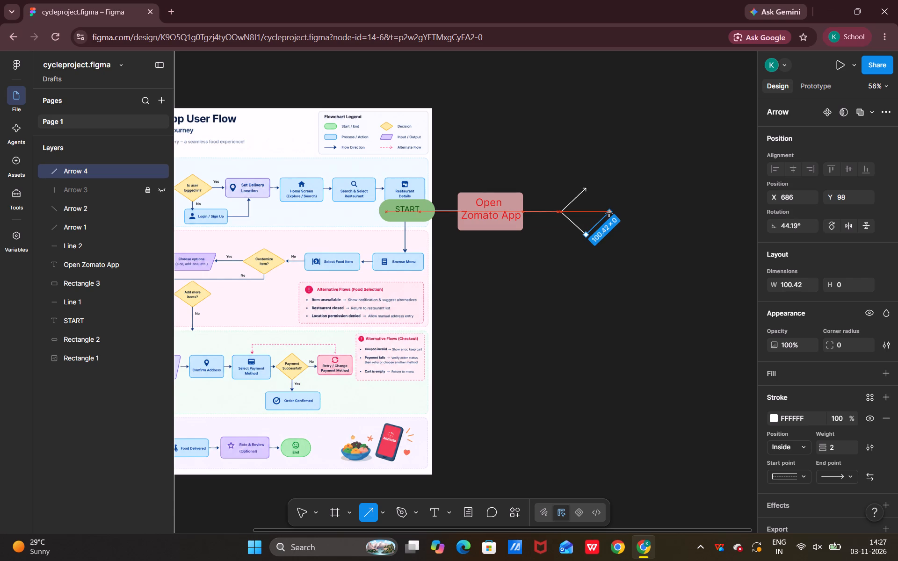
{"action": "left_click_drag", "start_coordinate": [609, 214], "coordinate": [609, 216]}
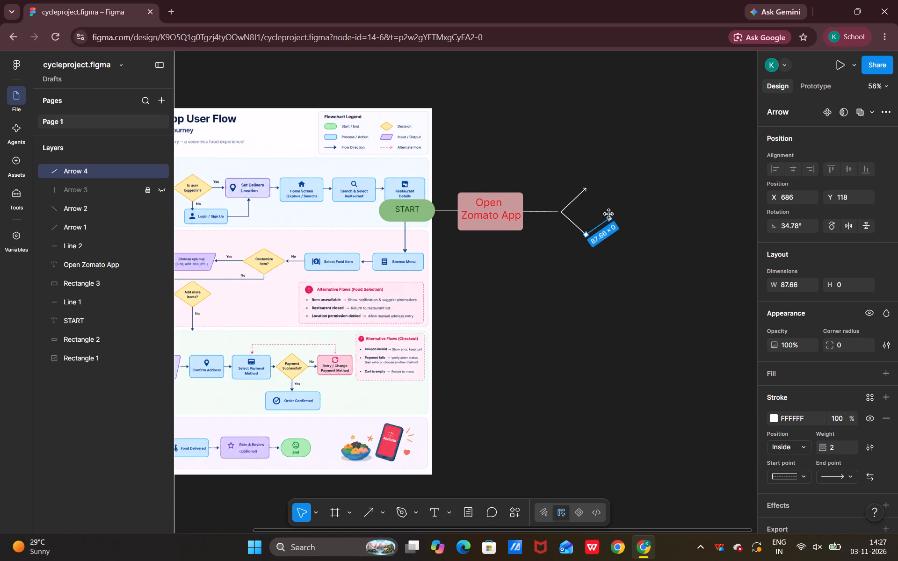
{"action": "left_click_drag", "start_coordinate": [610, 218], "coordinate": [607, 213]}
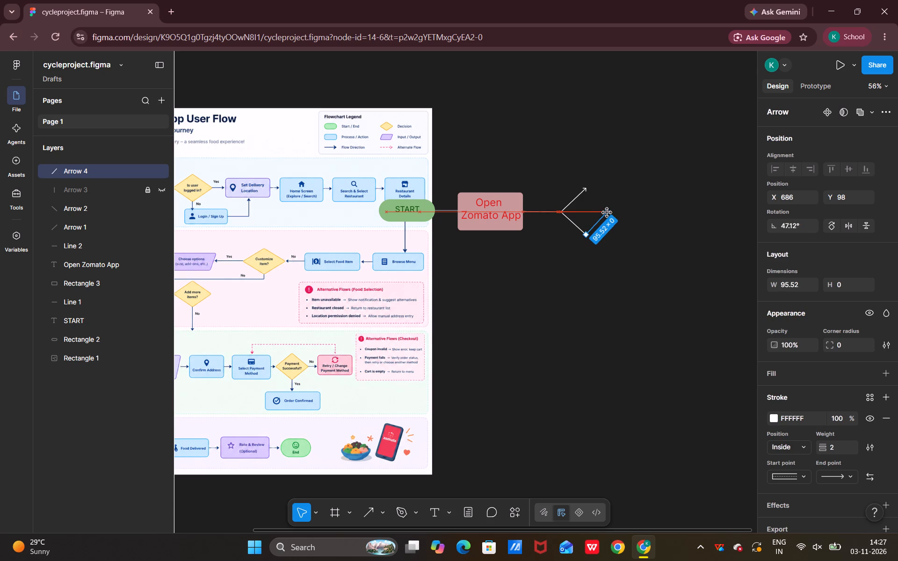
{"action": "left_click_drag", "start_coordinate": [607, 213], "coordinate": [607, 212]}
{"action": "left_click", "coordinate": [607, 212]}
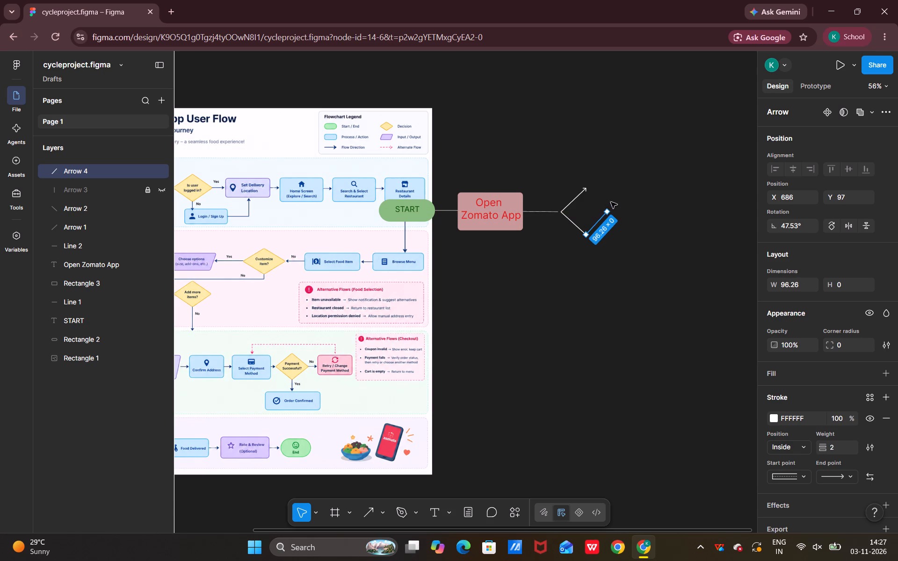
Close the diamond with an arrow about 98 long from its right corner up to the tip of the first rising arrow.
{"action": "left_click", "coordinate": [365, 508]}
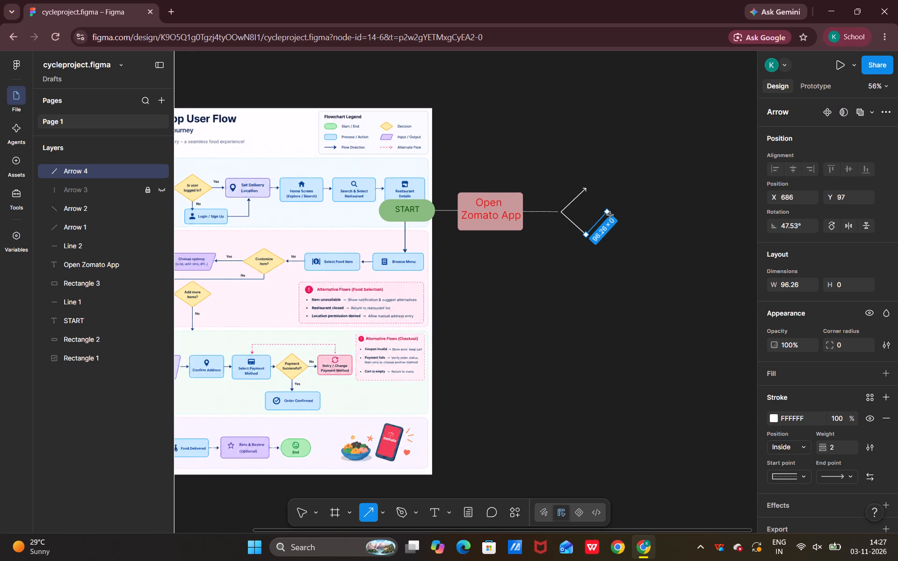
{"action": "left_click_drag", "start_coordinate": [609, 213], "coordinate": [589, 193]}
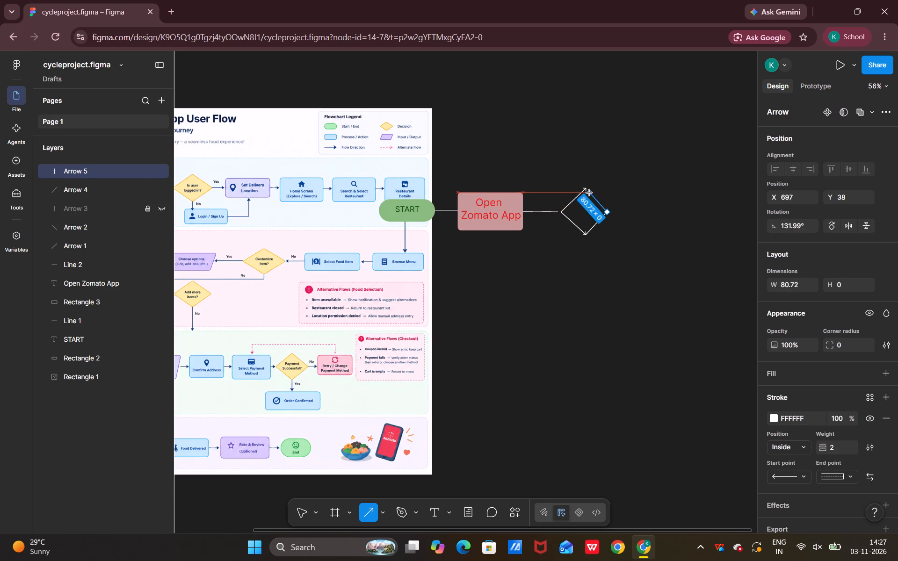
{"action": "left_click_drag", "start_coordinate": [589, 193], "coordinate": [585, 189]}
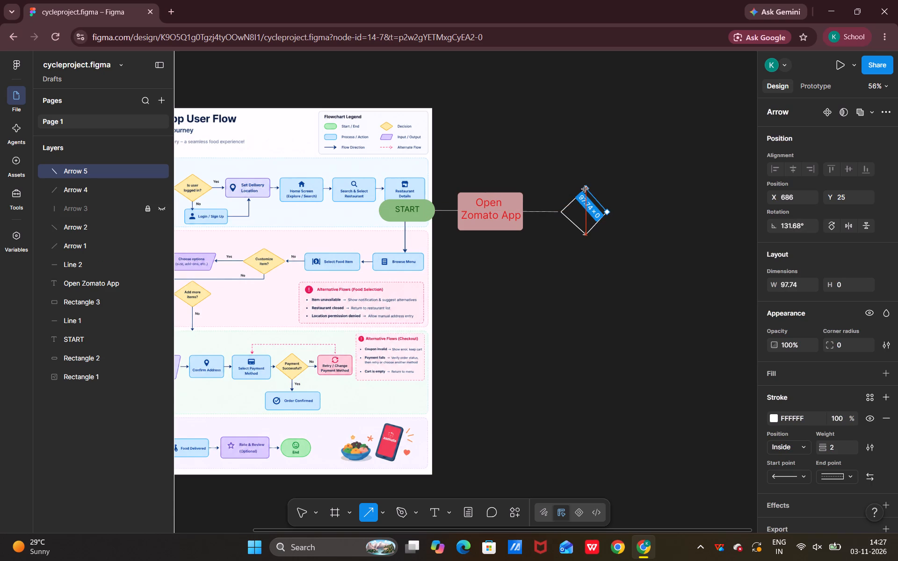
{"action": "left_click_drag", "start_coordinate": [585, 189], "coordinate": [585, 188]}
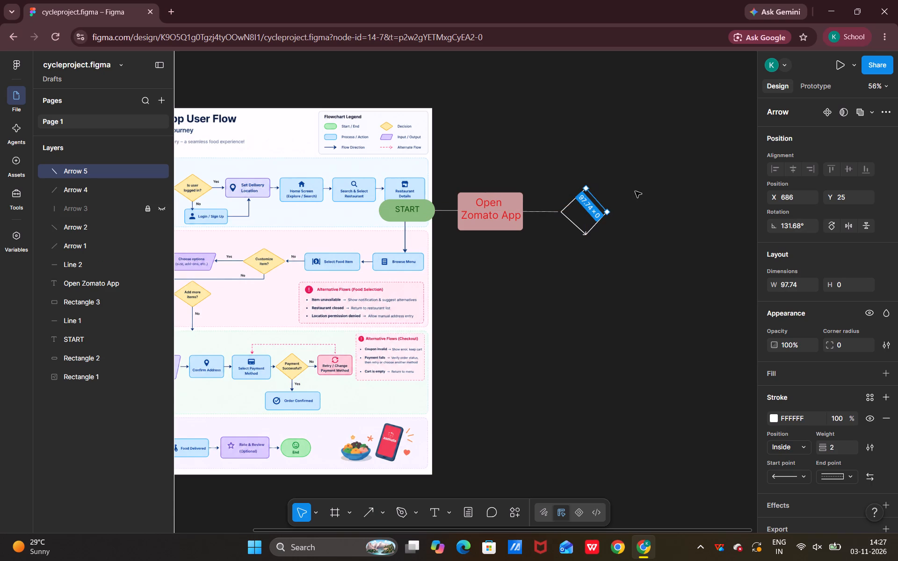
{"action": "left_click", "coordinate": [608, 246]}
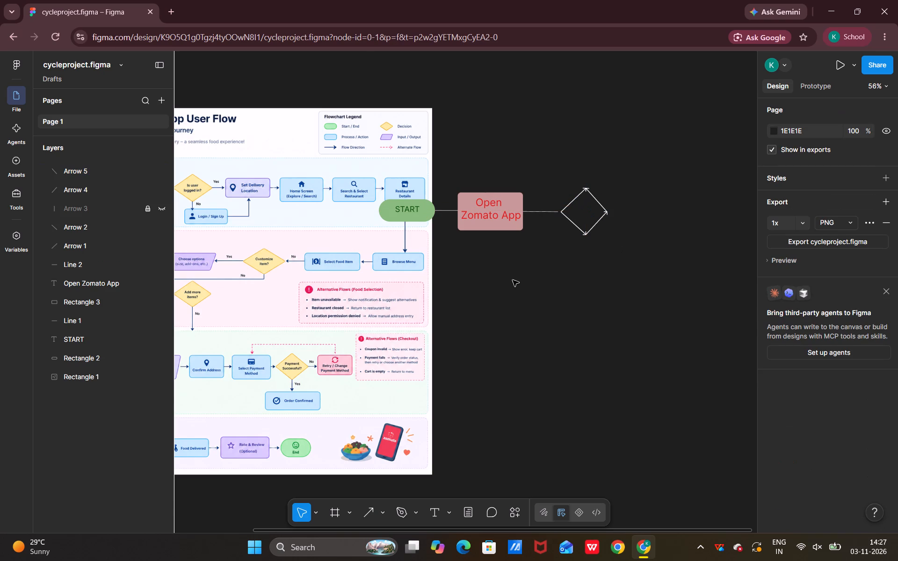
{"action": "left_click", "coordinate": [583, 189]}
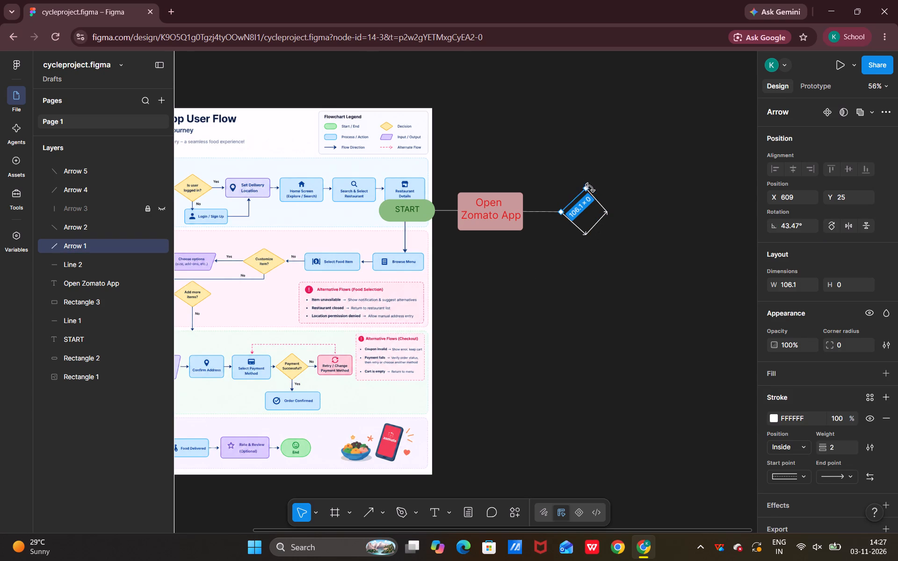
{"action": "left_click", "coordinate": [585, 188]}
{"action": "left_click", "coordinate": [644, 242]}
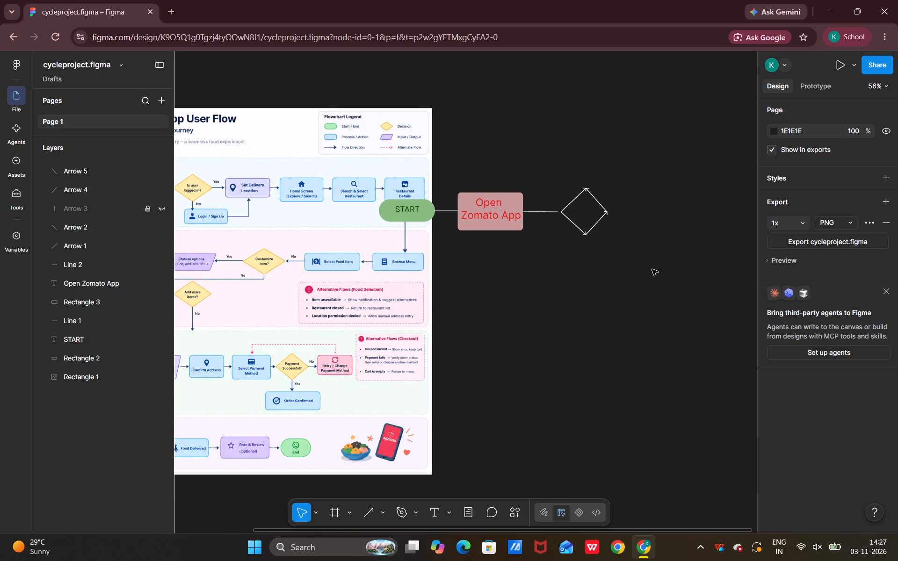
Select the arrow forming the diamond's lower-right edge and bring up the actions available for it.
{"action": "right_click", "coordinate": [598, 220]}
{"action": "right_click", "coordinate": [598, 220]}
{"action": "left_click", "coordinate": [597, 221]}
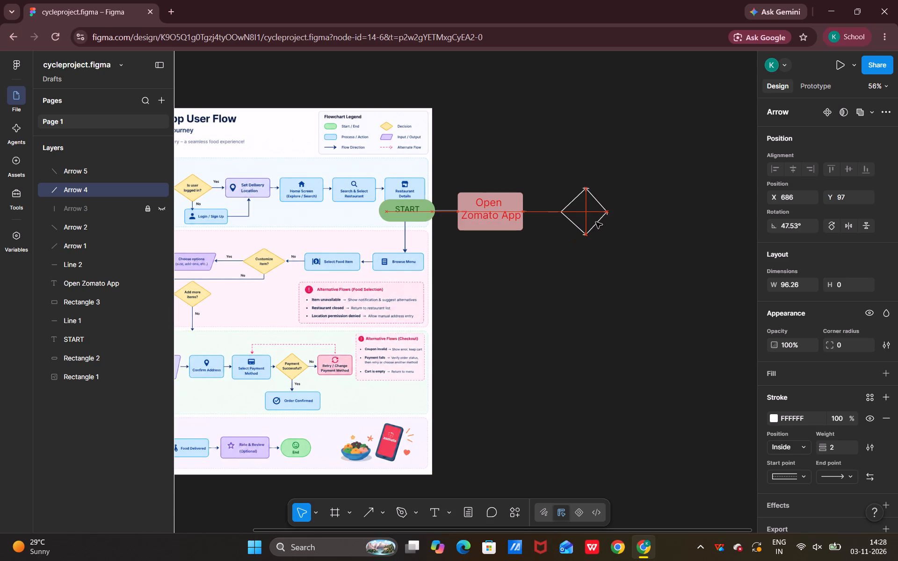
{"action": "right_click", "coordinate": [606, 209]}
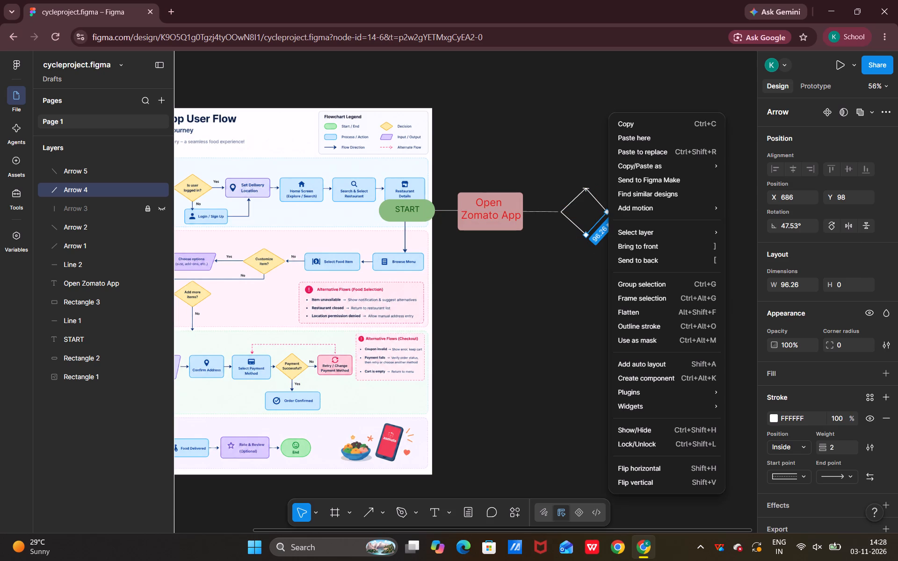
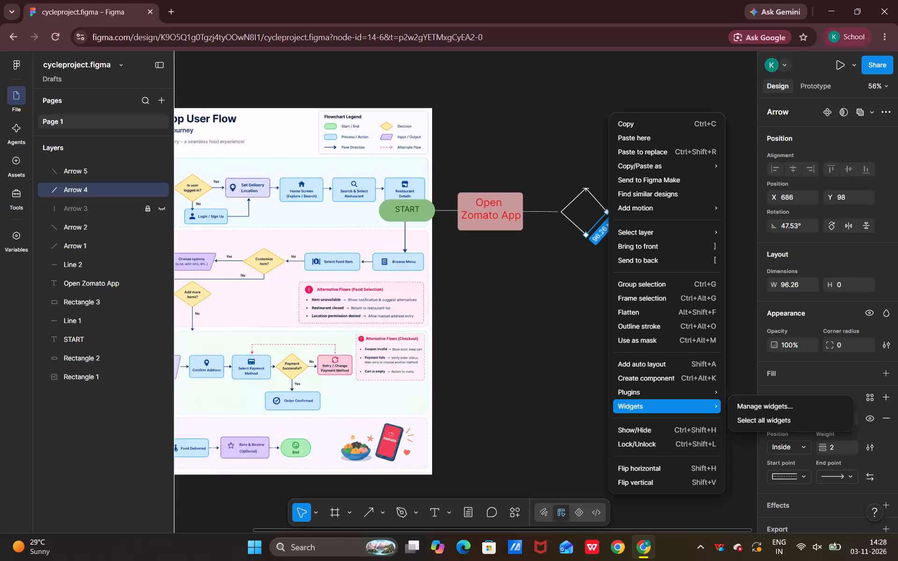
Delete the four arrows that form the diamond after the "Open Zomato App" node.
{"action": "left_click", "coordinate": [570, 201]}
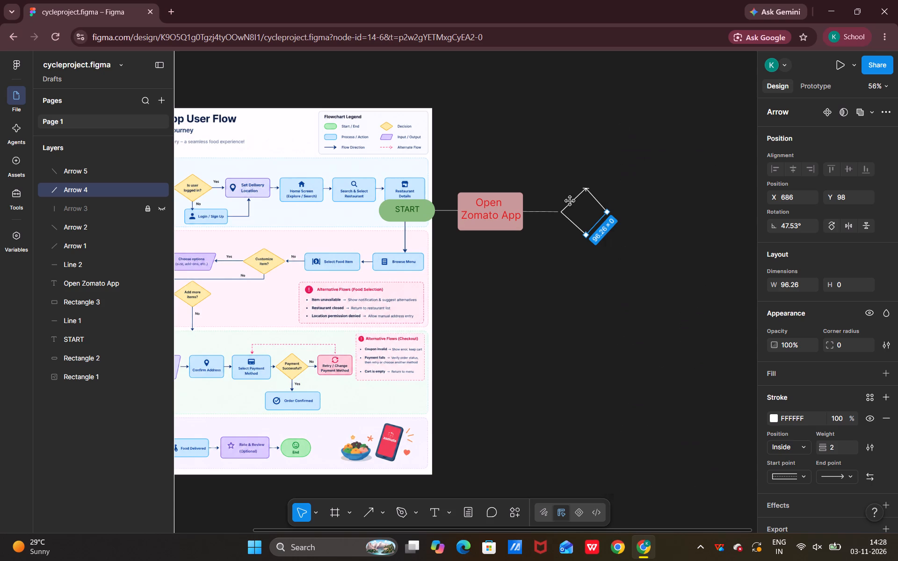
{"action": "left_click", "coordinate": [570, 201]}
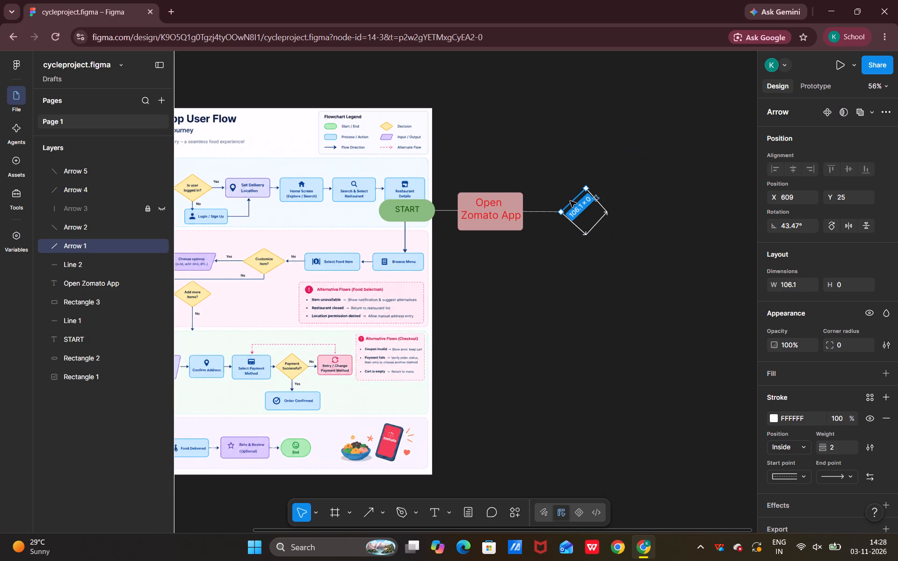
{"action": "key", "text": "Delete"}
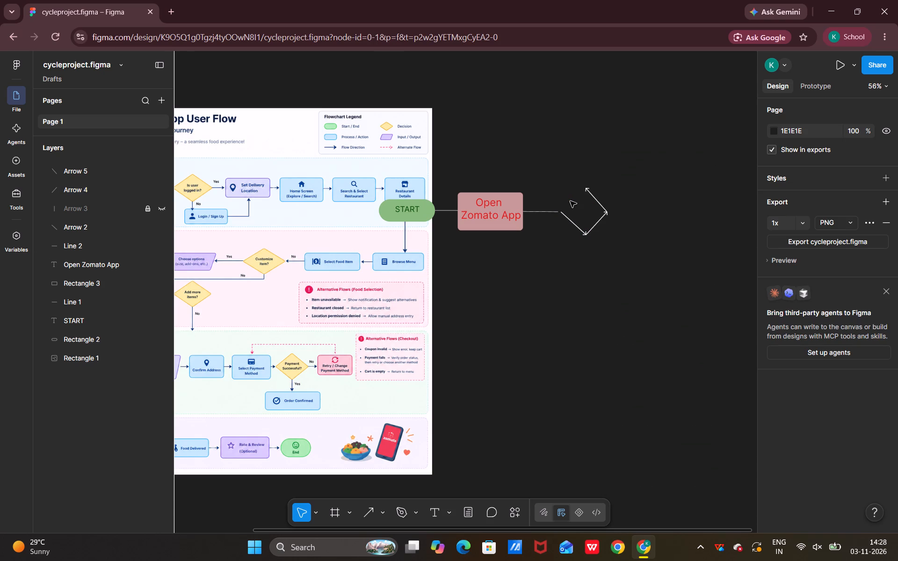
{"action": "left_click_drag", "start_coordinate": [593, 194], "coordinate": [598, 193]}
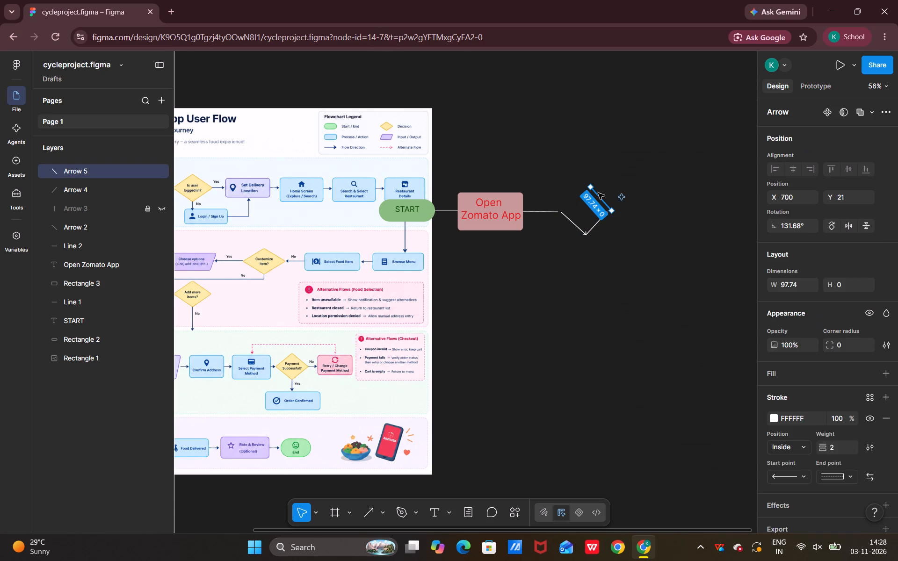
{"action": "key", "text": "BackSpace"}
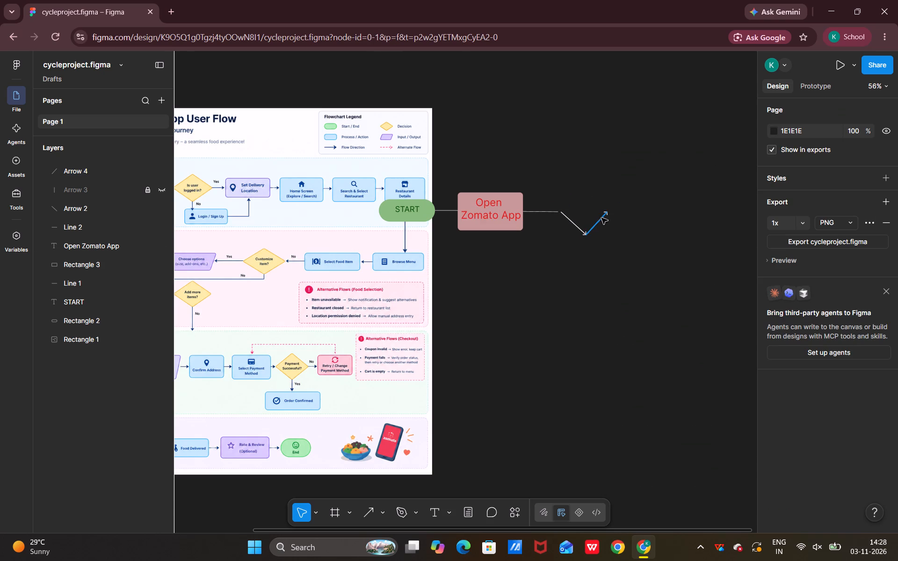
{"action": "left_click", "coordinate": [601, 218]}
{"action": "key", "text": "BackSpace"}
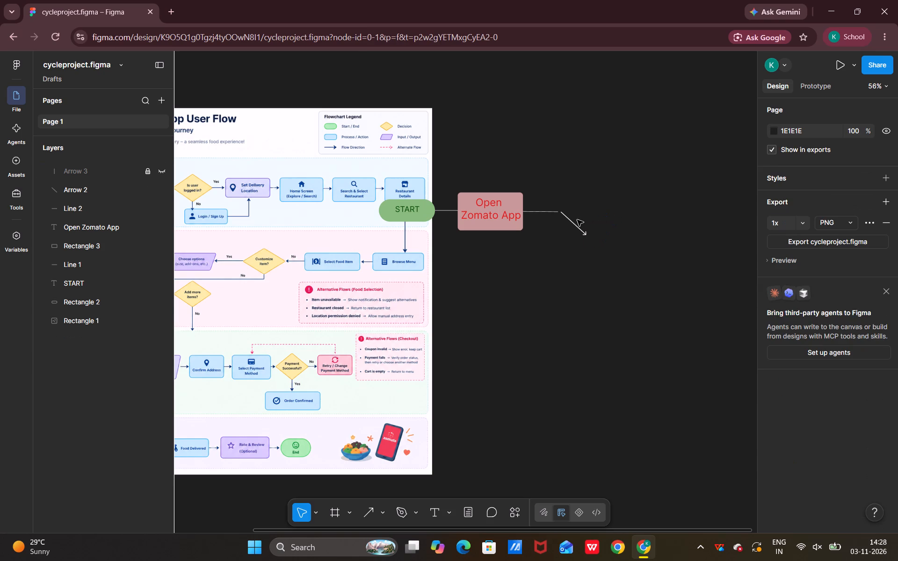
{"action": "left_click", "coordinate": [571, 222]}
{"action": "key", "text": "BackSpace"}
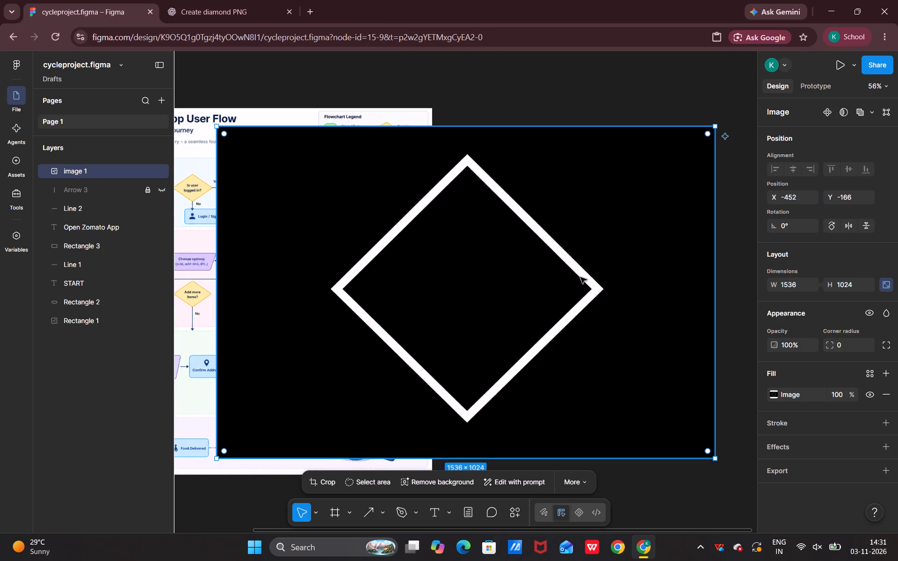
Remove the black background from the pasted diamond image.
{"action": "right_click_drag", "start_coordinate": [478, 330], "coordinate": [471, 334]}
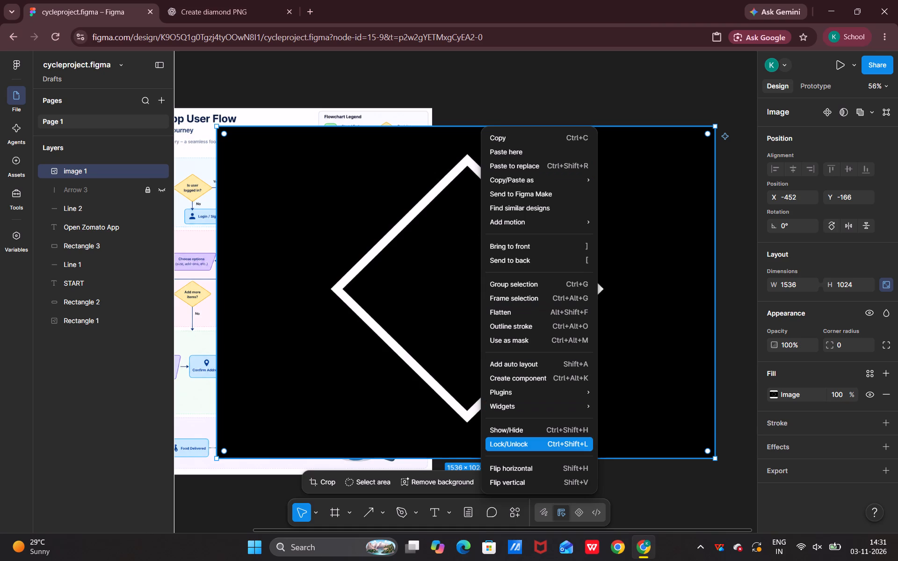
{"action": "left_click", "coordinate": [431, 484]}
{"action": "left_click", "coordinate": [431, 483]}
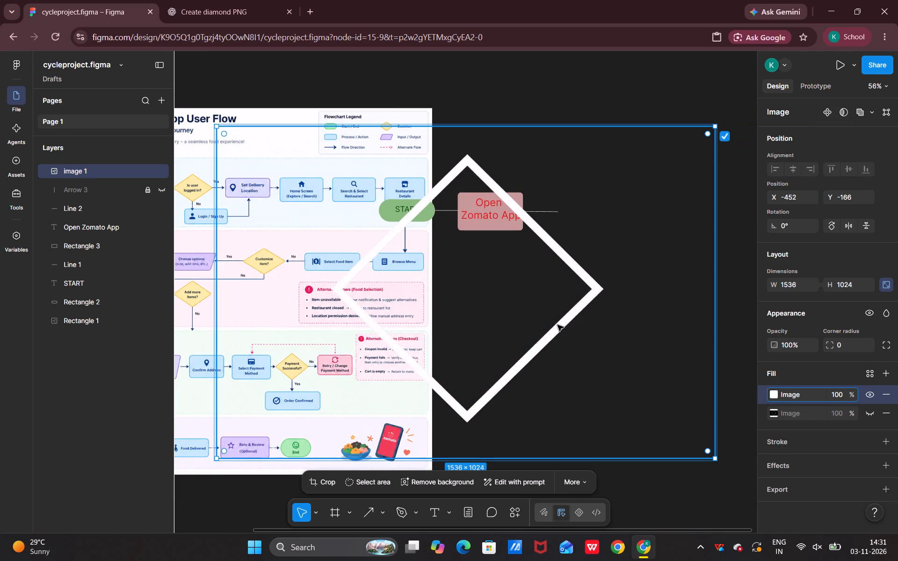
Scale the diamond image down to about 438 × 292 in the empty canvas beyond the "Open Zomato App" box.
{"action": "left_click_drag", "start_coordinate": [716, 456], "coordinate": [608, 387]}
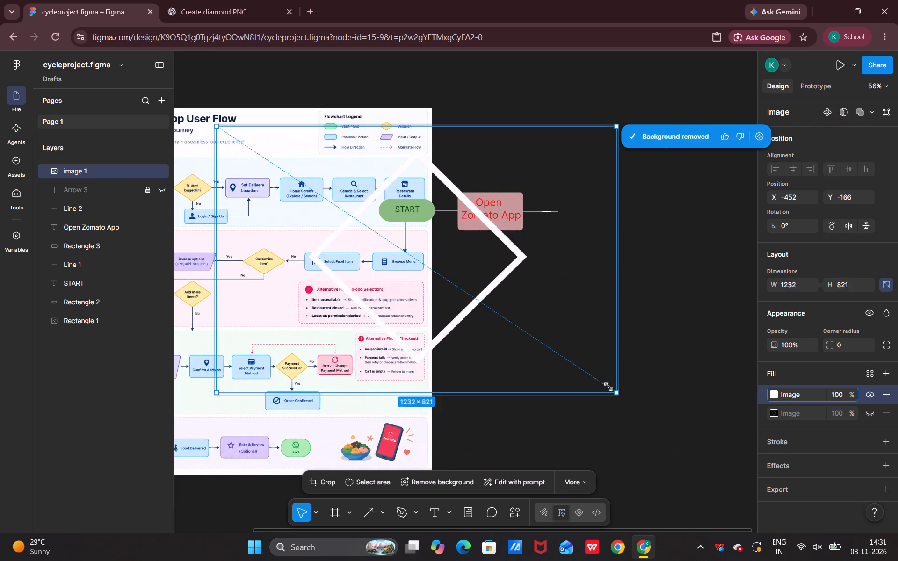
{"action": "left_click_drag", "start_coordinate": [608, 387], "coordinate": [703, 407]}
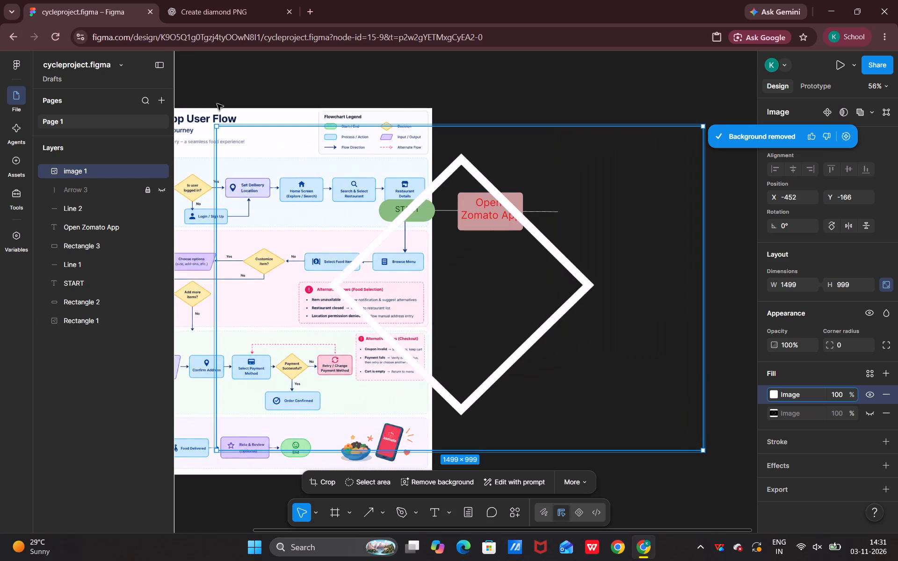
{"action": "left_click_drag", "start_coordinate": [216, 126], "coordinate": [532, 292]}
{"action": "left_click_drag", "start_coordinate": [591, 374], "coordinate": [610, 288]}
{"action": "left_click_drag", "start_coordinate": [724, 365], "coordinate": [682, 320]}
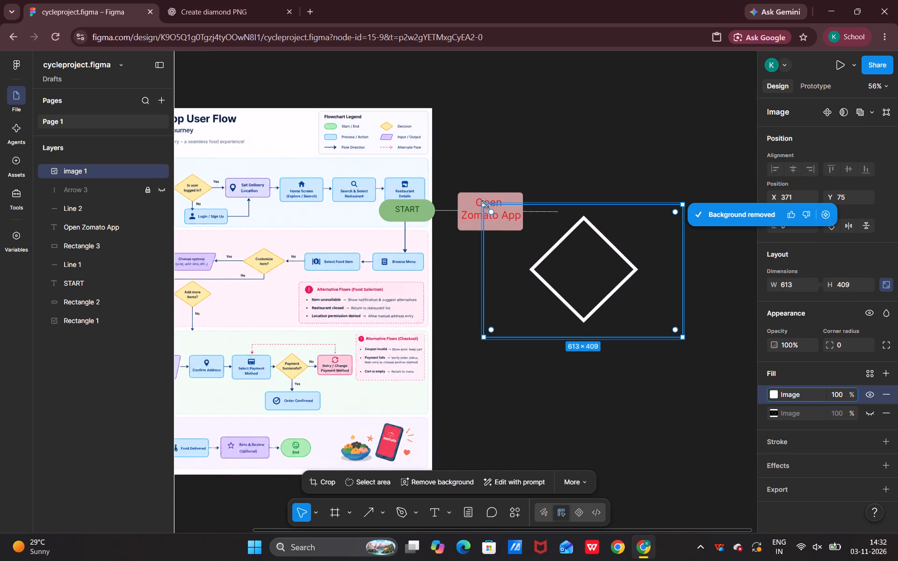
{"action": "left_click_drag", "start_coordinate": [485, 204], "coordinate": [539, 248]}
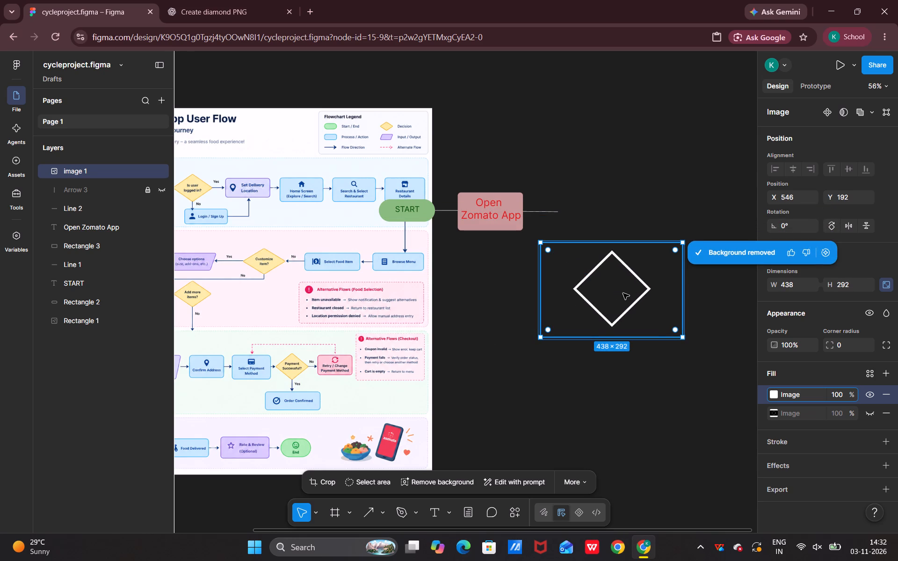
Move the diamond image to the free end of the line from "Open Zomato App", at about X 492, Y -48.
{"action": "left_click_drag", "start_coordinate": [612, 288], "coordinate": [596, 212]}
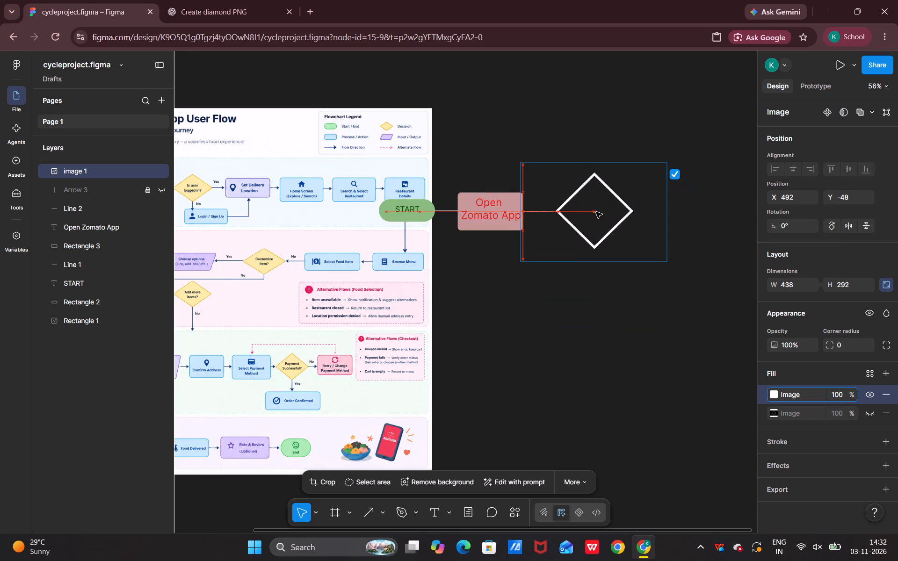
{"action": "left_click_drag", "start_coordinate": [596, 212], "coordinate": [598, 212]}
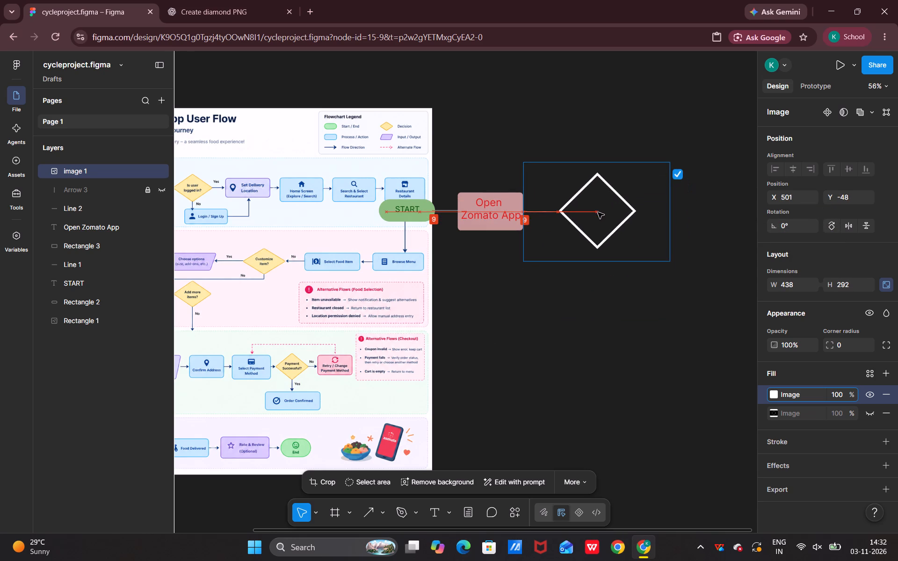
{"action": "left_click_drag", "start_coordinate": [598, 212], "coordinate": [601, 212]}
{"action": "left_click_drag", "start_coordinate": [596, 207], "coordinate": [591, 209]}
Shrink the diamond image to about 375 × 250 and place it at about X 501, Y -27, with its corner meeting the connector line.
{"action": "left_click_drag", "start_coordinate": [666, 164], "coordinate": [664, 164]}
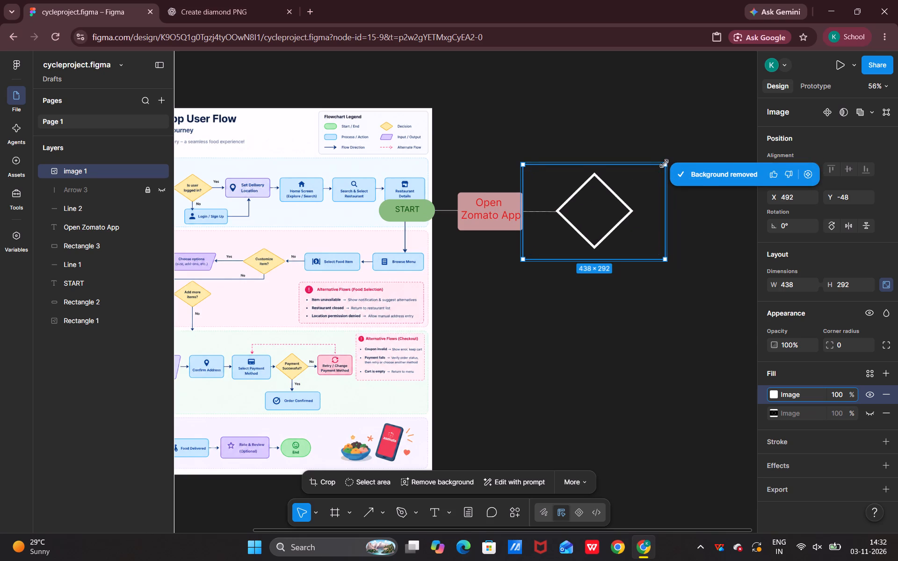
{"action": "left_click_drag", "start_coordinate": [664, 164], "coordinate": [655, 174]}
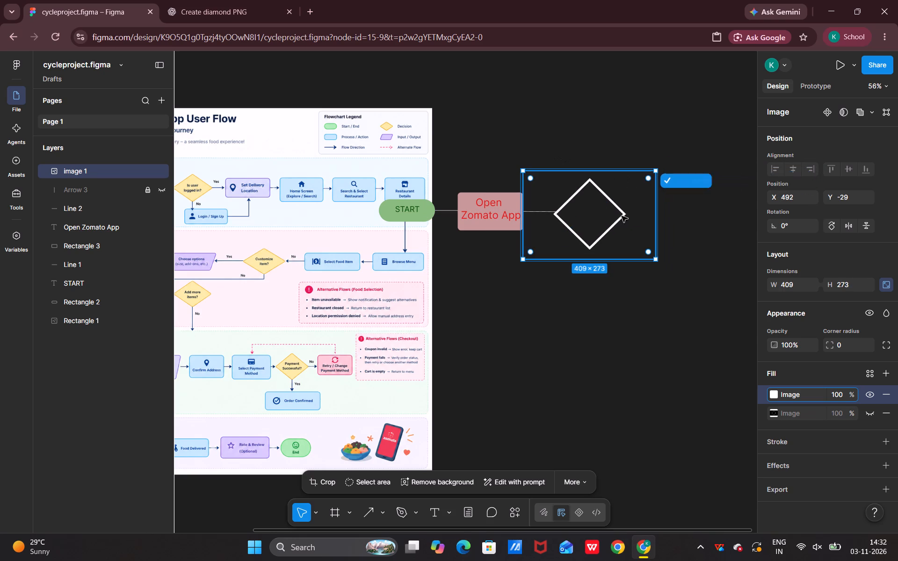
{"action": "left_click", "coordinate": [593, 220]}
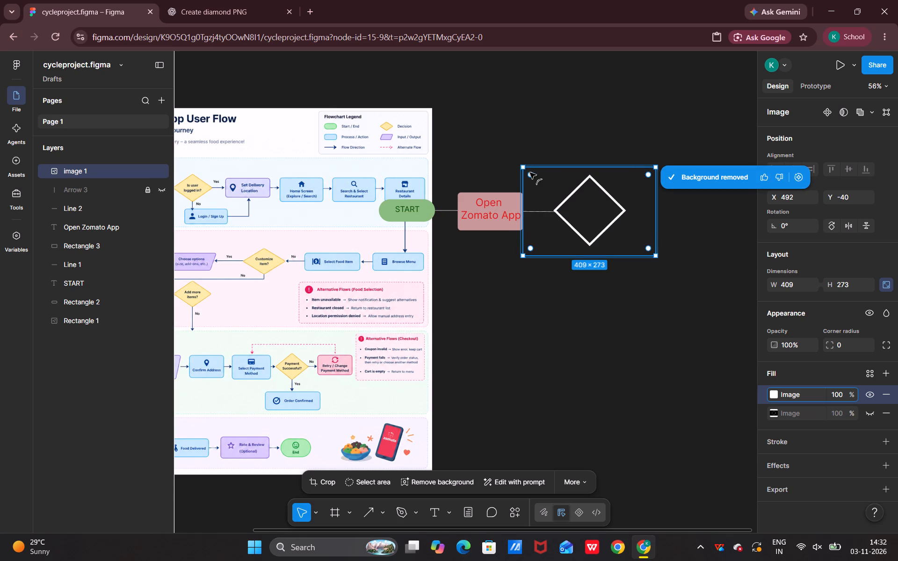
{"action": "left_click_drag", "start_coordinate": [524, 168], "coordinate": [521, 173]}
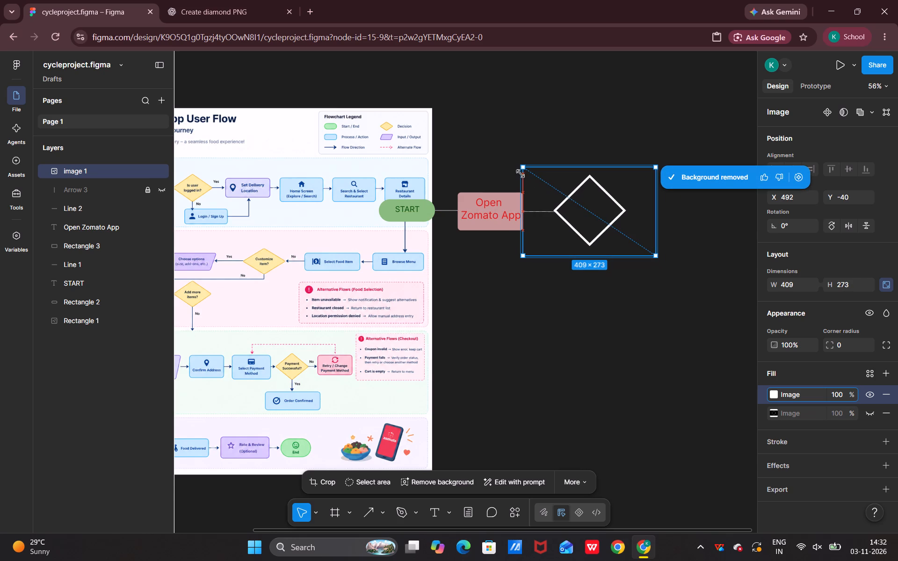
{"action": "left_click_drag", "start_coordinate": [521, 173], "coordinate": [529, 175]}
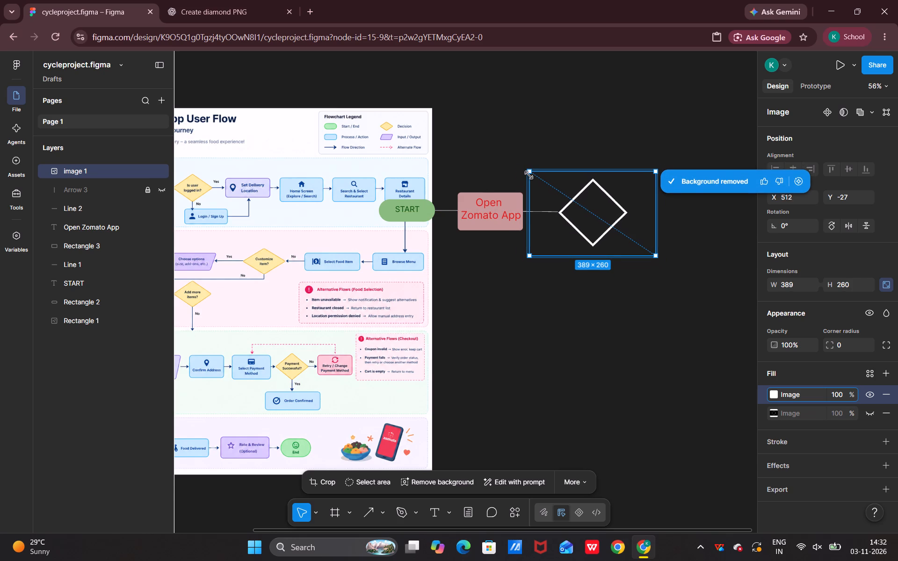
{"action": "left_click_drag", "start_coordinate": [529, 175], "coordinate": [528, 178]}
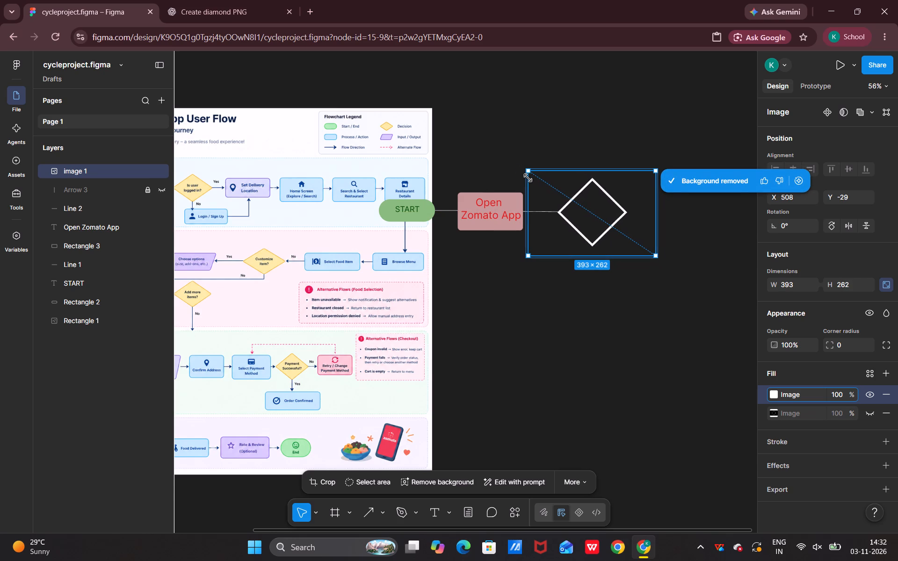
{"action": "left_click_drag", "start_coordinate": [528, 178], "coordinate": [528, 175]}
{"action": "left_click_drag", "start_coordinate": [528, 175], "coordinate": [528, 174]}
{"action": "left_click_drag", "start_coordinate": [656, 255], "coordinate": [648, 250]}
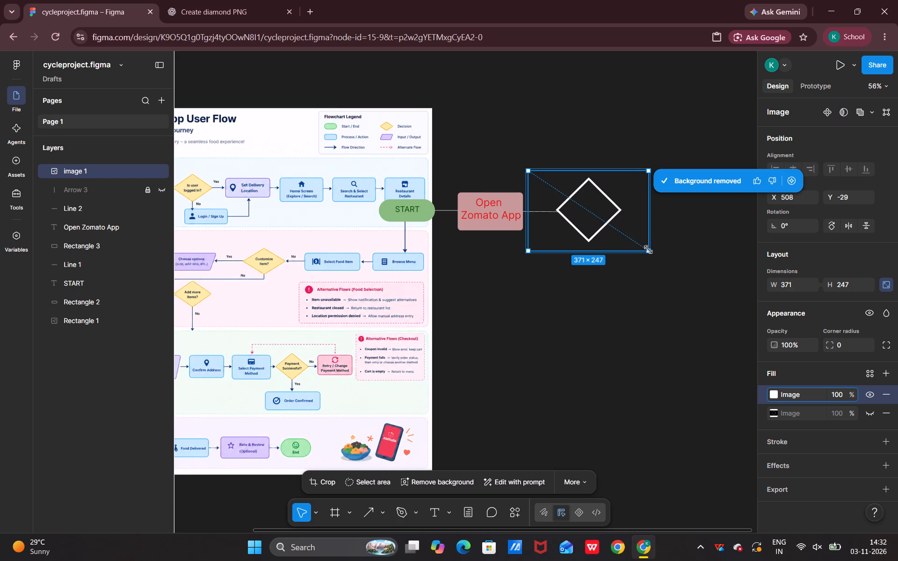
{"action": "left_click_drag", "start_coordinate": [648, 250], "coordinate": [650, 248]}
{"action": "left_click", "coordinate": [588, 203]}
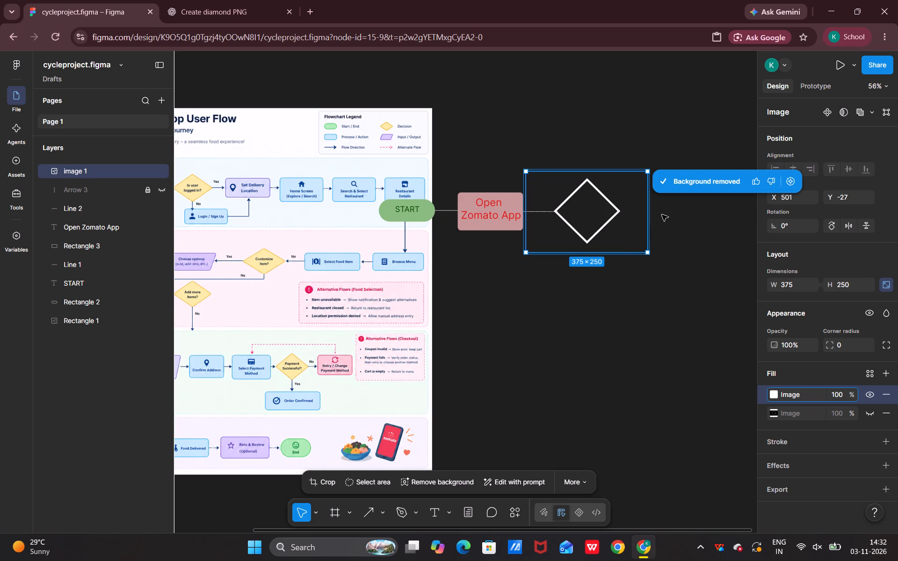
{"action": "left_click", "coordinate": [608, 195]}
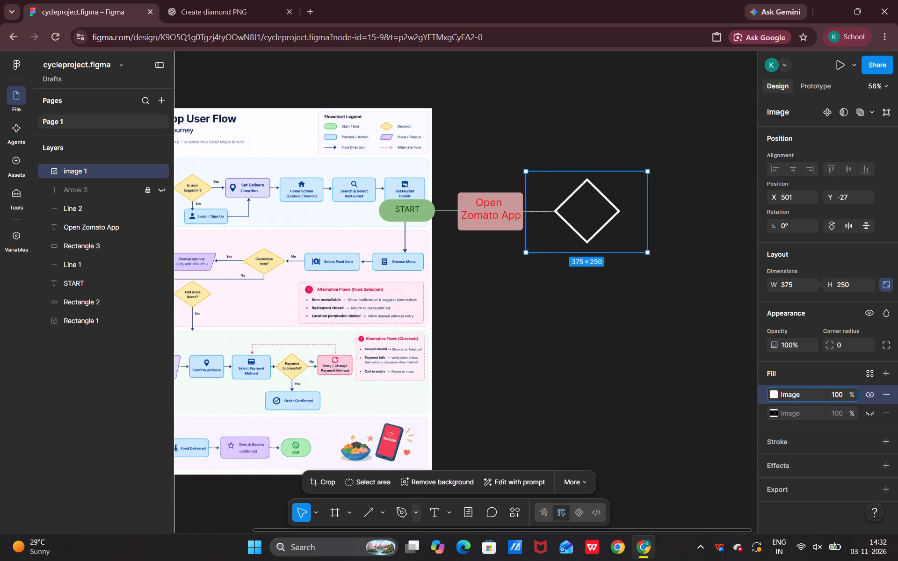
Draw a text box about 185 × 130 over the white diamond, at about X 600, Y 25.
{"action": "left_click", "coordinate": [440, 515]}
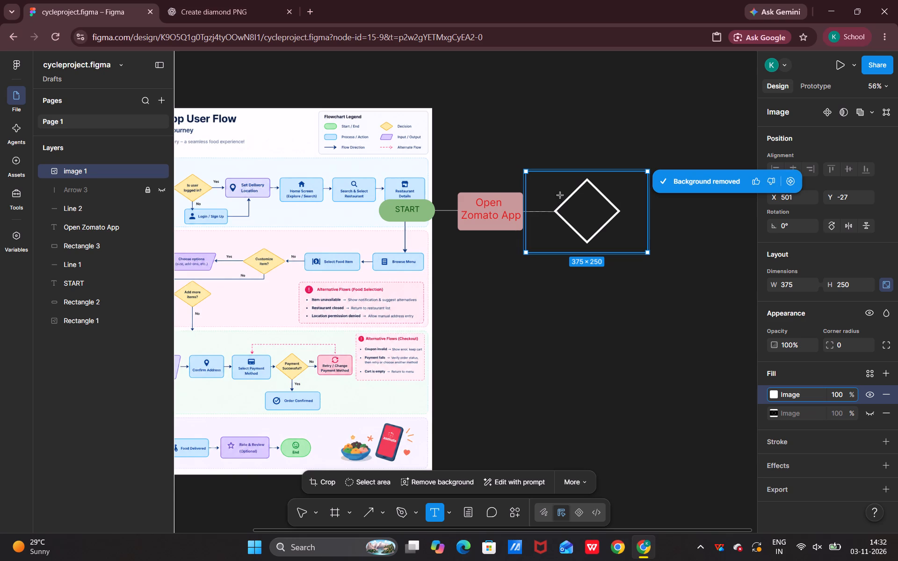
{"action": "left_click_drag", "start_coordinate": [560, 188], "coordinate": [619, 233]}
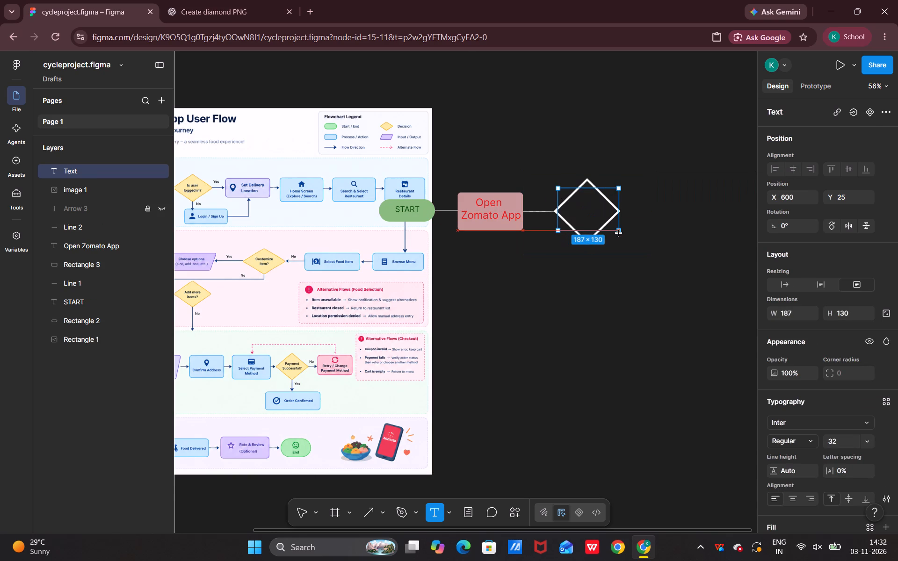
{"action": "left_click_drag", "start_coordinate": [619, 233], "coordinate": [626, 230]}
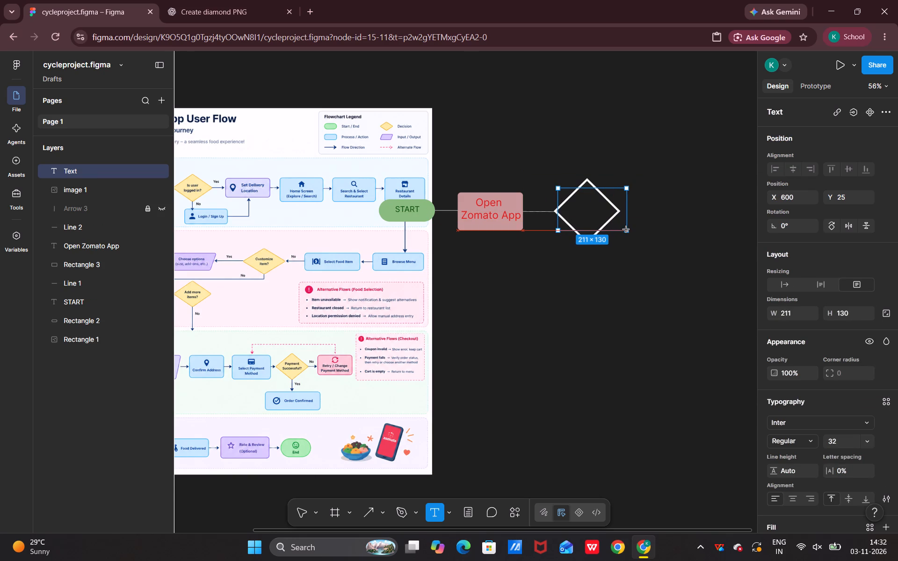
{"action": "left_click_drag", "start_coordinate": [626, 230], "coordinate": [622, 230]}
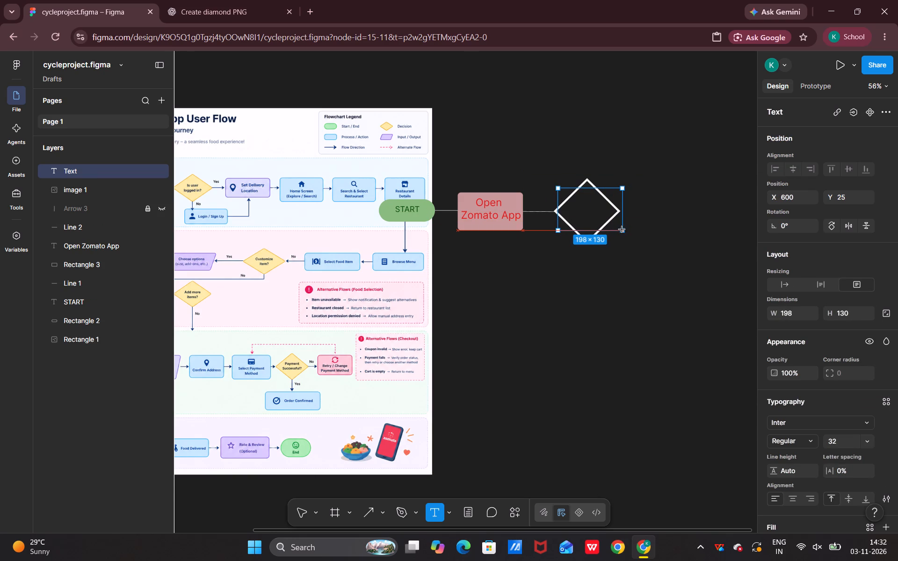
{"action": "left_click_drag", "start_coordinate": [622, 230], "coordinate": [618, 230]}
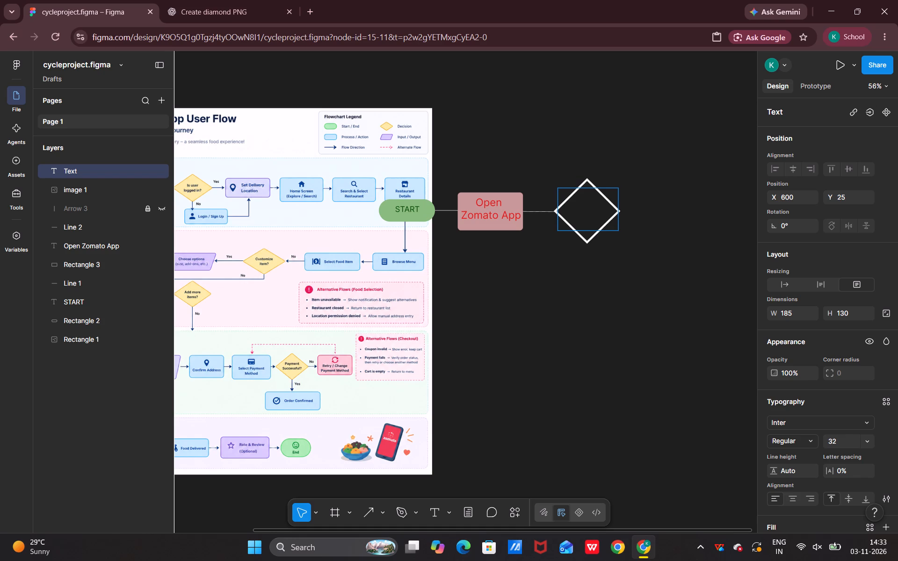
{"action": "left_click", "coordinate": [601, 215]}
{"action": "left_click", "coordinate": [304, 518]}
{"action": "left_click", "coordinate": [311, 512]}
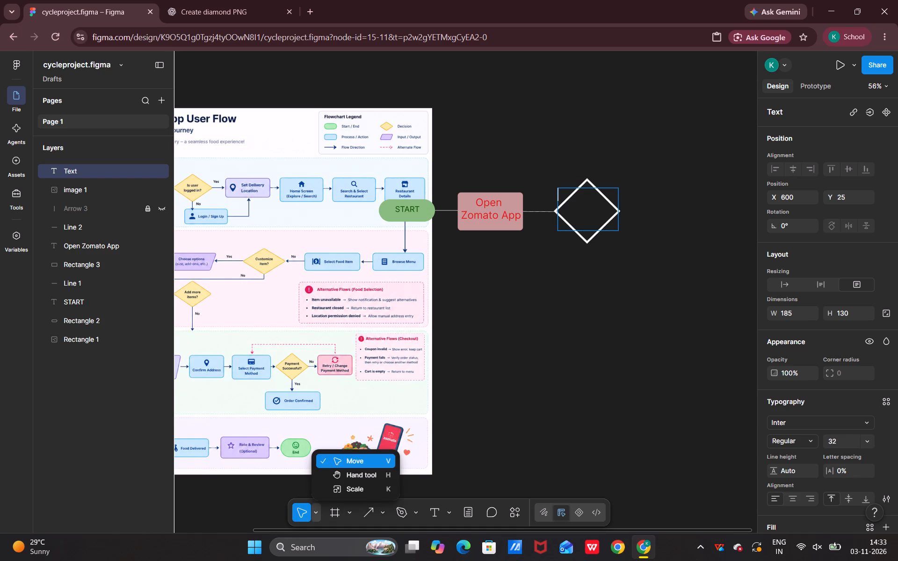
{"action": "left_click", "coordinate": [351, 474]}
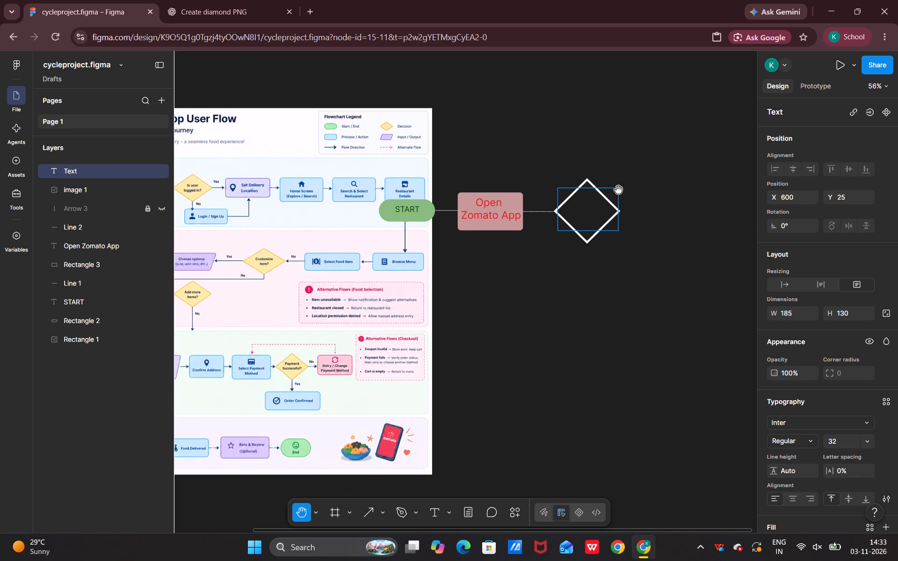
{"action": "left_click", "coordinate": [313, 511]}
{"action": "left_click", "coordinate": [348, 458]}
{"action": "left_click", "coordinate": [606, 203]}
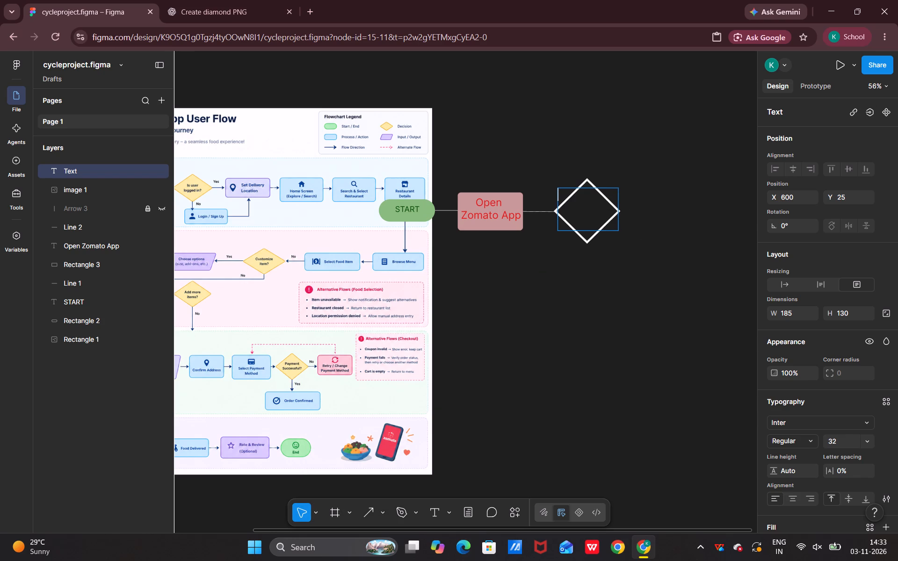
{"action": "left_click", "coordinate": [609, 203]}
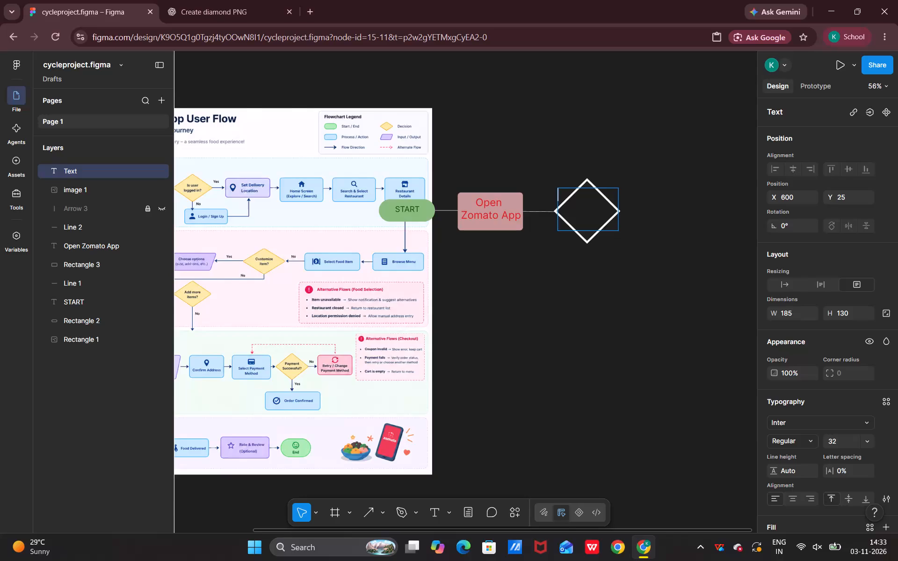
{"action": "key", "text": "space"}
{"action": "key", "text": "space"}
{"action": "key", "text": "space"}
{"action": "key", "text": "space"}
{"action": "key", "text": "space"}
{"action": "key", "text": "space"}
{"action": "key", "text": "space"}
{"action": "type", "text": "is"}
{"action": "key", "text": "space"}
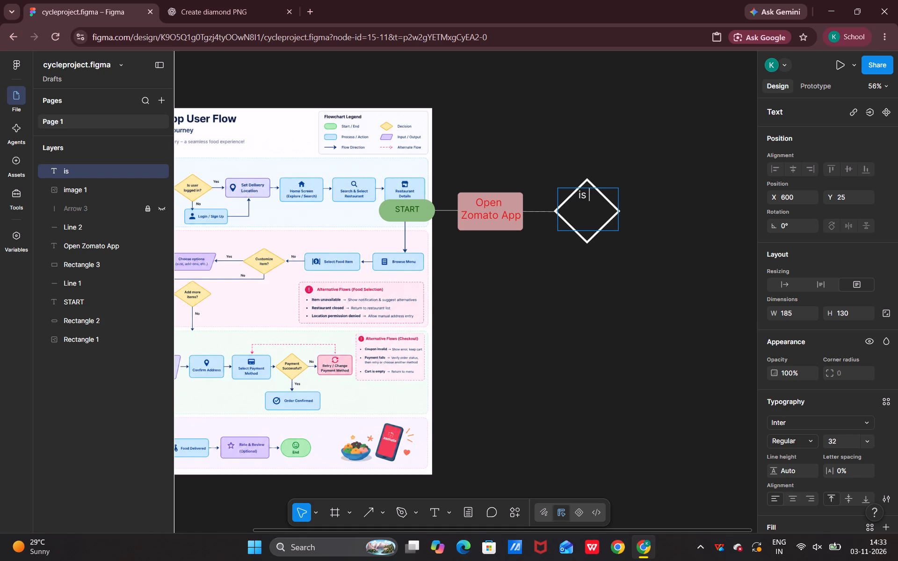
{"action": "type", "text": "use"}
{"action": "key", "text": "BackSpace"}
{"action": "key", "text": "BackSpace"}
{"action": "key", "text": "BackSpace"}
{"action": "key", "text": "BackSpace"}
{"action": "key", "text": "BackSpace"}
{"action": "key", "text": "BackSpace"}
Enter "is user" and "logged" on two lines in the diamond's text box, starting one line down and indenting each with four spaces.
{"action": "key", "text": "Return"}
{"action": "key", "text": "Return"}
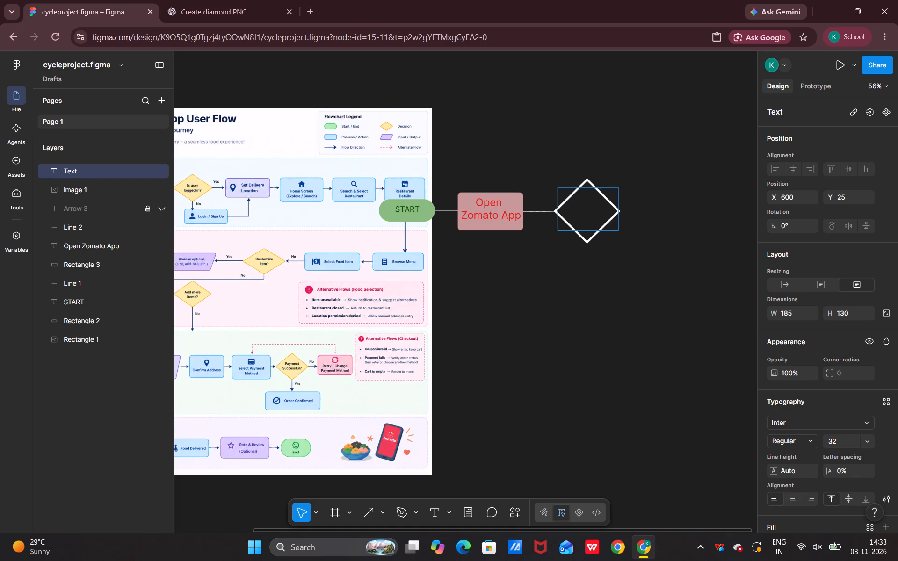
{"action": "key", "text": "BackSpace"}
{"action": "key", "text": "space"}
{"action": "key", "text": "space"}
{"action": "key", "text": "space"}
{"action": "key", "text": "space"}
{"action": "type", "text": "is"}
{"action": "key", "text": "space"}
{"action": "type", "text": "user"}
{"action": "key", "text": "Return"}
{"action": "key", "text": "space"}
{"action": "key", "text": "space"}
{"action": "key", "text": "space"}
{"action": "key", "text": "space"}
{"action": "type", "text": "lo"}
{"action": "type", "text": "gged"}
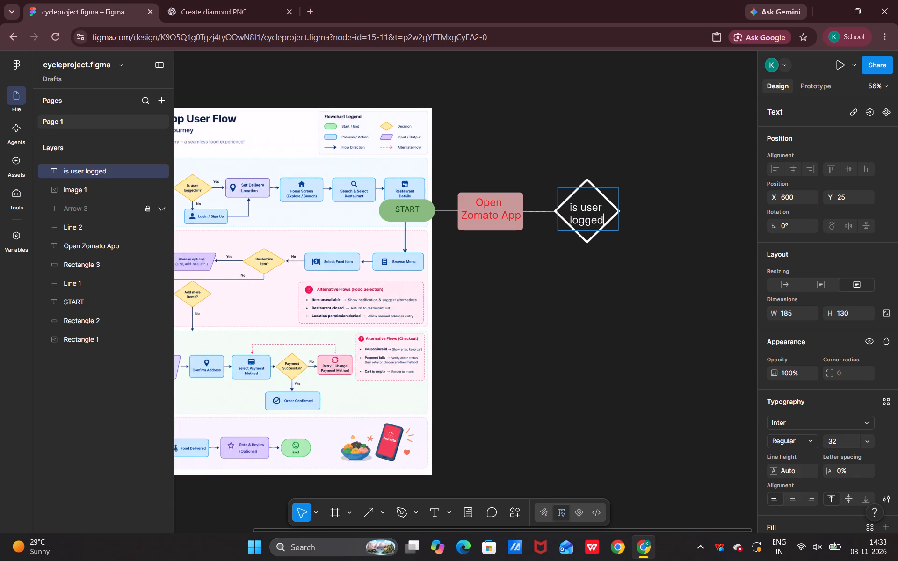
{"action": "key", "text": "space"}
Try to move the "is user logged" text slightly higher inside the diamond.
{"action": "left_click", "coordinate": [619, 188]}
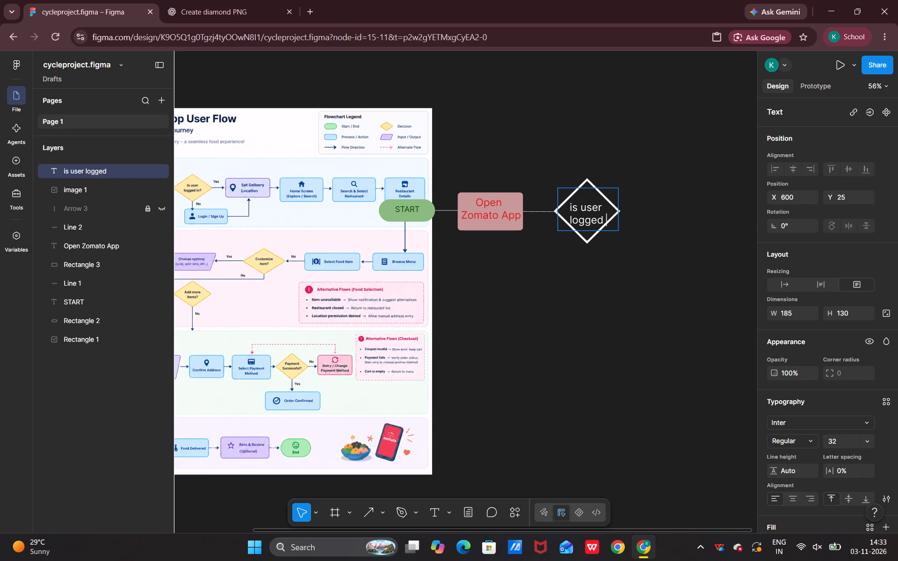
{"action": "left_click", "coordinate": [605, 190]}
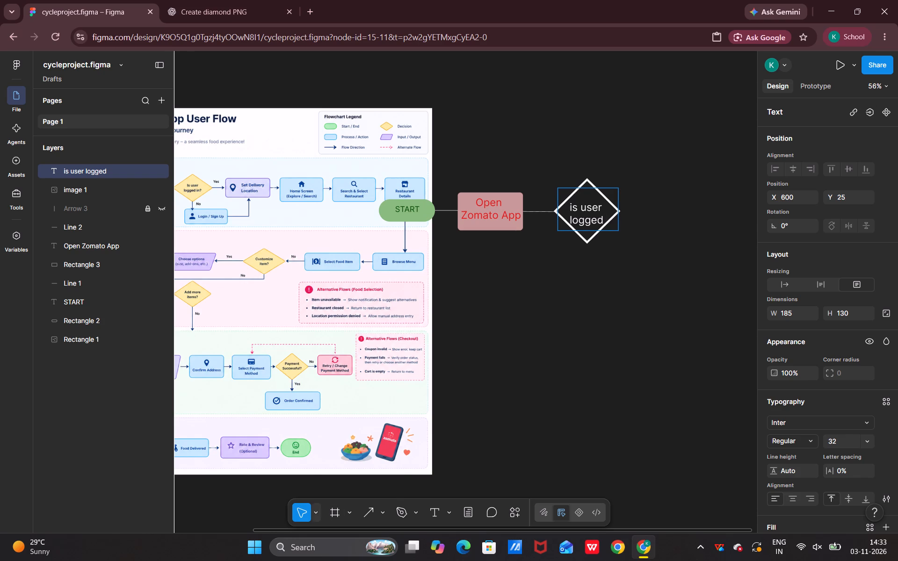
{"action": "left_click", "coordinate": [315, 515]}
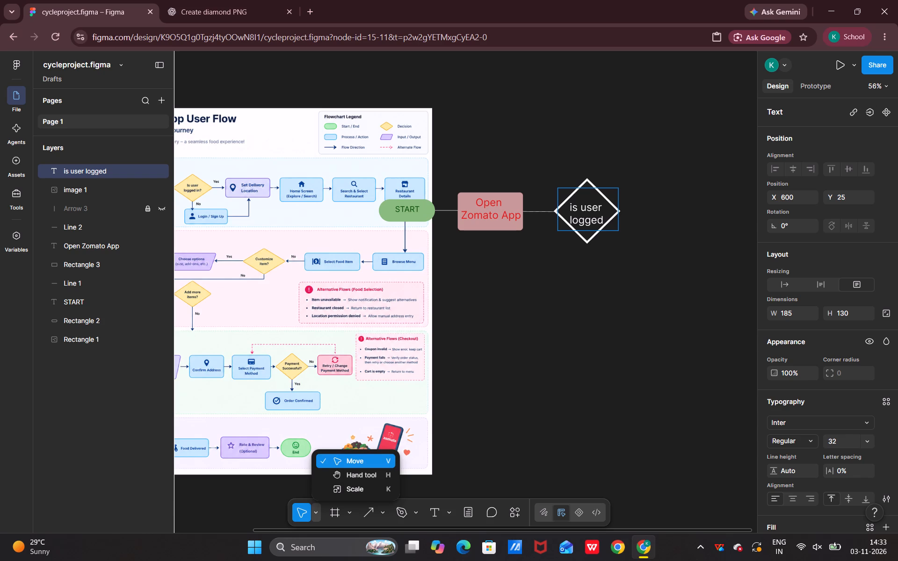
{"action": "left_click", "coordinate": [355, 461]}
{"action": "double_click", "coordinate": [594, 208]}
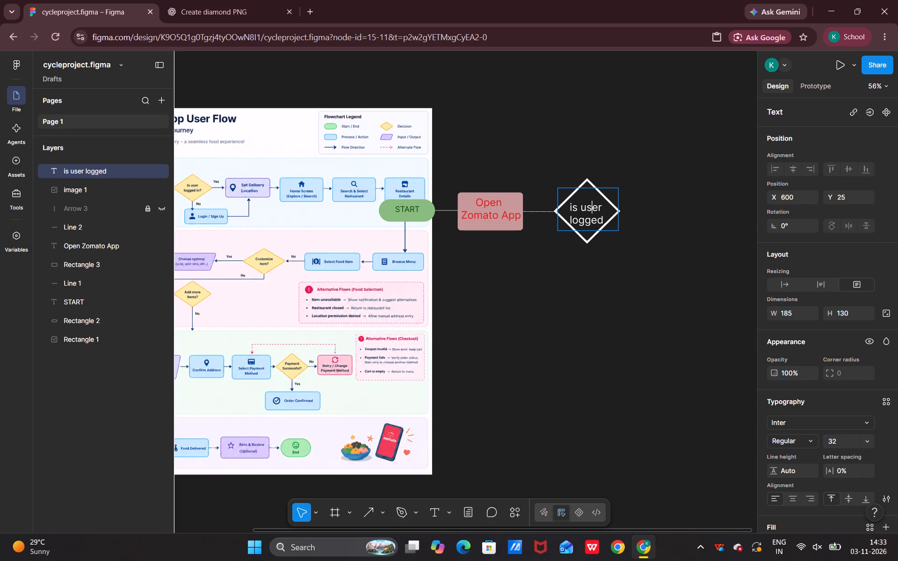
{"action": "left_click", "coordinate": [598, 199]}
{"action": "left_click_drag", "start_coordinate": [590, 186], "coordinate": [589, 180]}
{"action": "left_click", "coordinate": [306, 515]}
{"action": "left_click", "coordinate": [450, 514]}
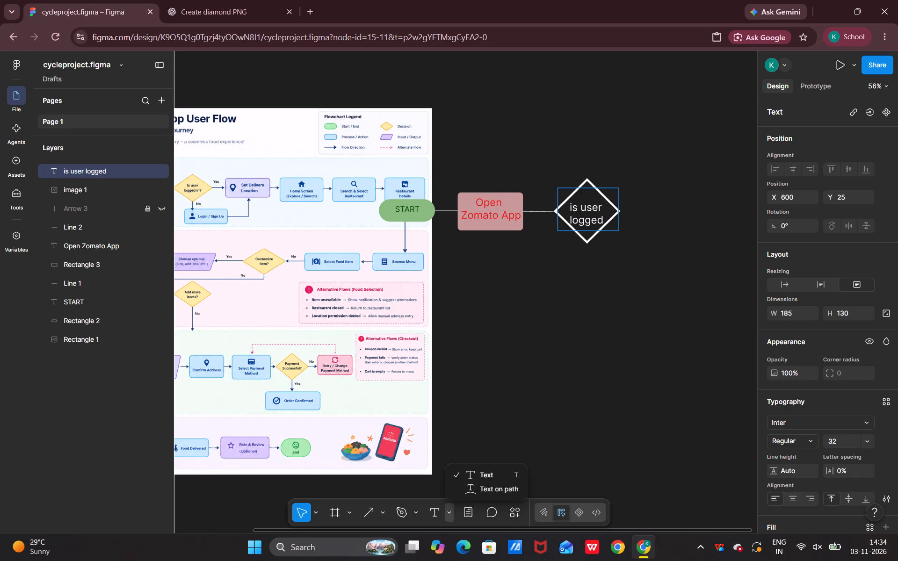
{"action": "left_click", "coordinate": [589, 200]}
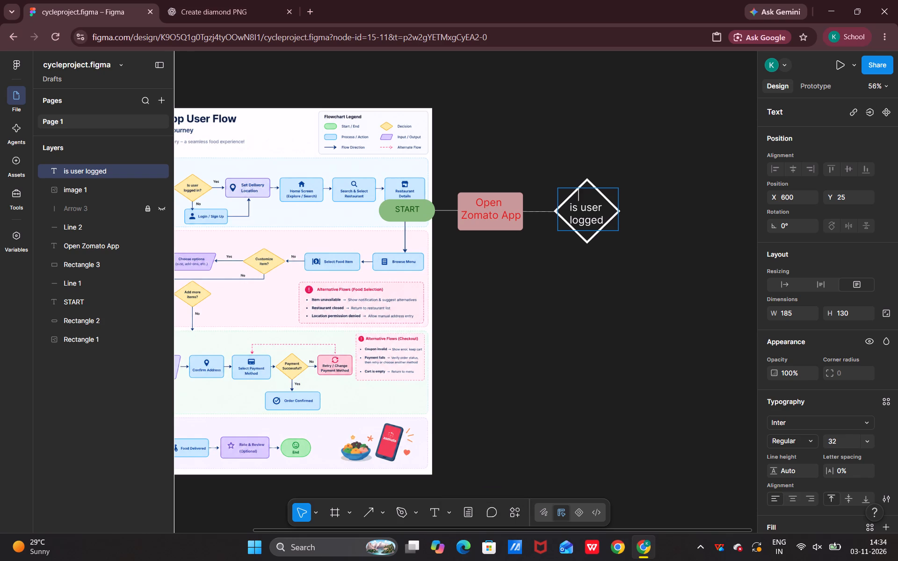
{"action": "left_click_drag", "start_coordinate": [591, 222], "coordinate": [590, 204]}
Complete the diamond's label by adding "in?" after "logged".
{"action": "left_click", "coordinate": [610, 214]}
{"action": "type", "text": "in"}
{"action": "key", "text": "shift+question"}
{"action": "left_click", "coordinate": [594, 233]}
Raise the diamond's label by resizing its text box to about 185 × 130, with its corner at about X 600, Y -2.
{"action": "left_click", "coordinate": [597, 257]}
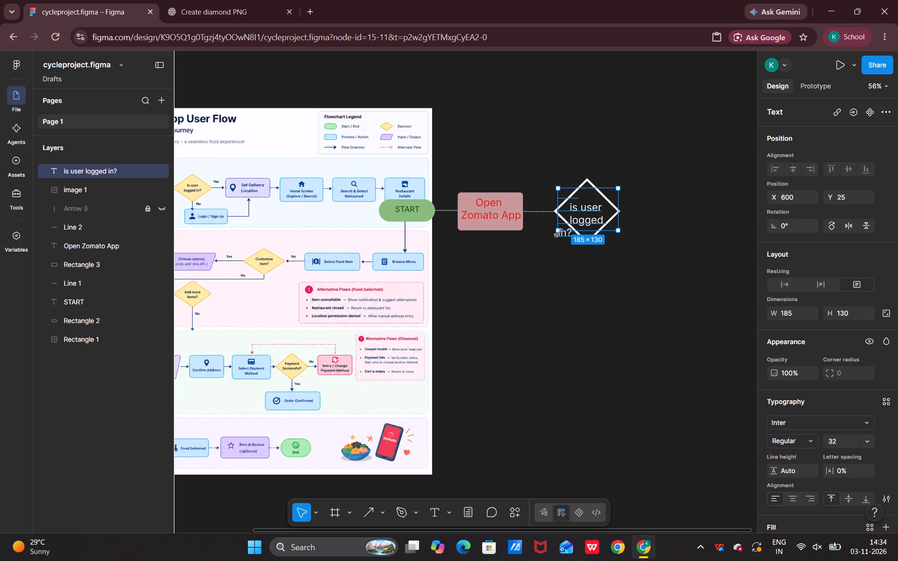
{"action": "left_click_drag", "start_coordinate": [558, 228], "coordinate": [565, 221]}
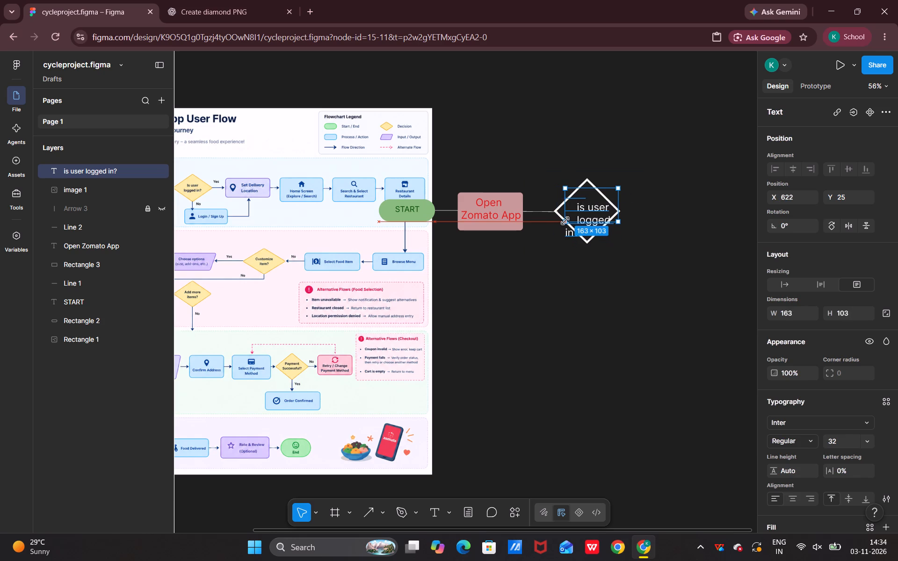
{"action": "left_click_drag", "start_coordinate": [565, 221], "coordinate": [560, 221]}
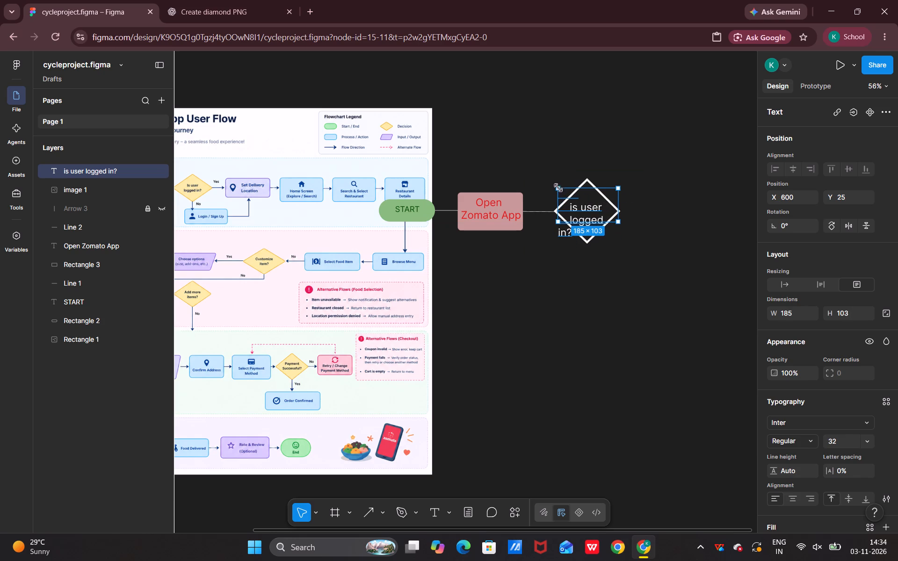
{"action": "left_click_drag", "start_coordinate": [558, 188], "coordinate": [556, 176]}
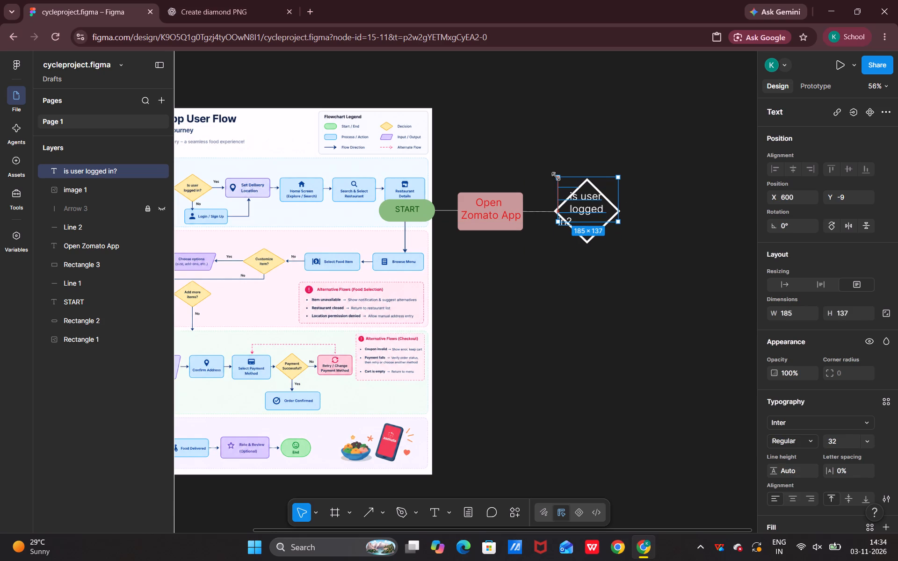
{"action": "left_click_drag", "start_coordinate": [556, 176], "coordinate": [559, 180]}
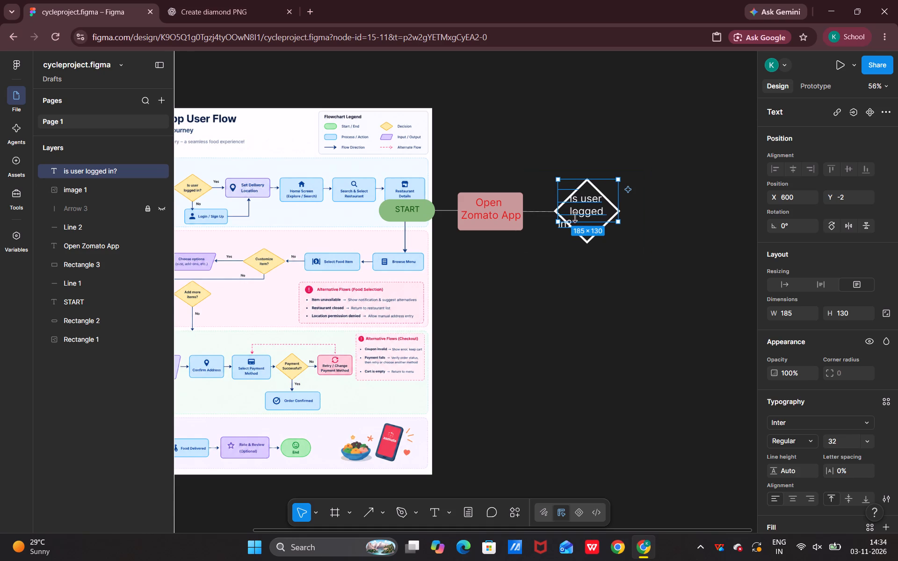
Remove two of the leading spaces before "logged" so that "logged in?" fits on one line in the diamond.
{"action": "left_click", "coordinate": [568, 209]}
{"action": "double_click", "coordinate": [570, 212]}
{"action": "left_click", "coordinate": [568, 212]}
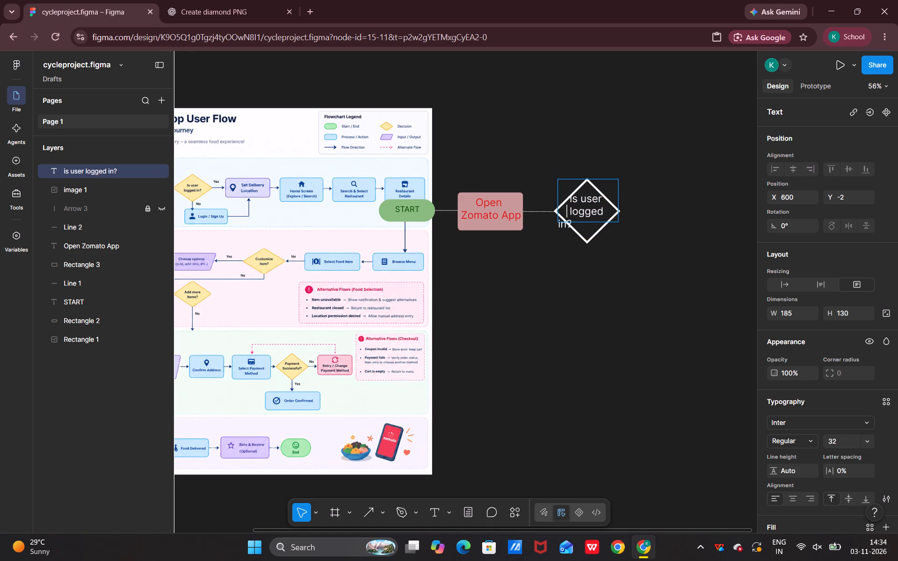
{"action": "key", "text": "BackSpace"}
{"action": "key", "text": "BackSpace"}
Resize the "is user logged in?" text box to about 178 × 151 at X 600, Y 4 to centre the label in the diamond.
{"action": "left_click", "coordinate": [619, 222]}
{"action": "double_click", "coordinate": [613, 223]}
{"action": "left_click_drag", "start_coordinate": [619, 220], "coordinate": [620, 225]}
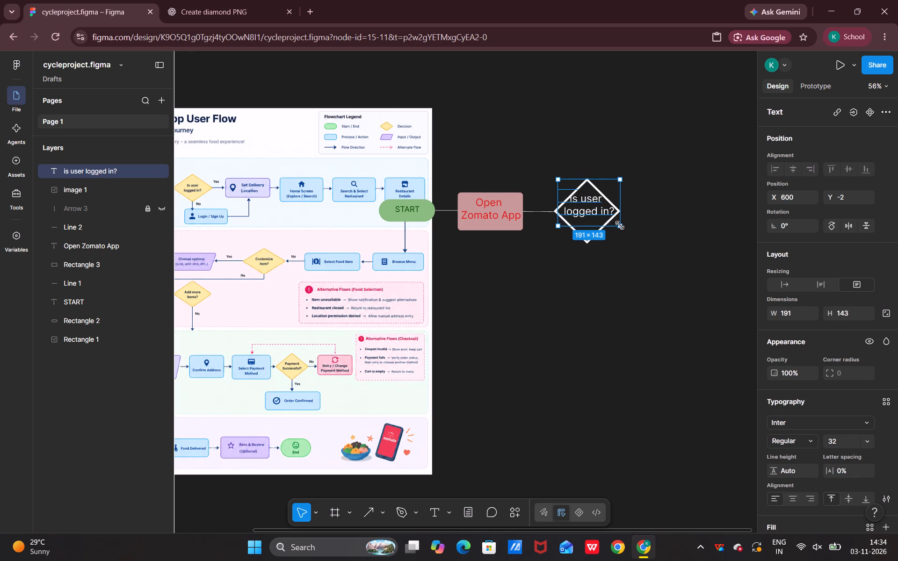
{"action": "left_click_drag", "start_coordinate": [620, 225], "coordinate": [615, 229]}
{"action": "left_click", "coordinate": [615, 229]}
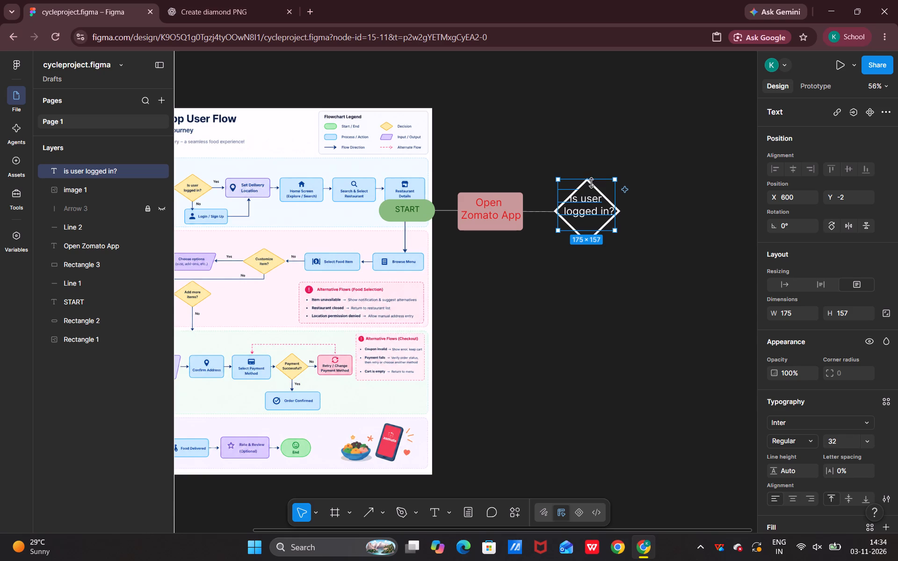
{"action": "left_click", "coordinate": [587, 180]}
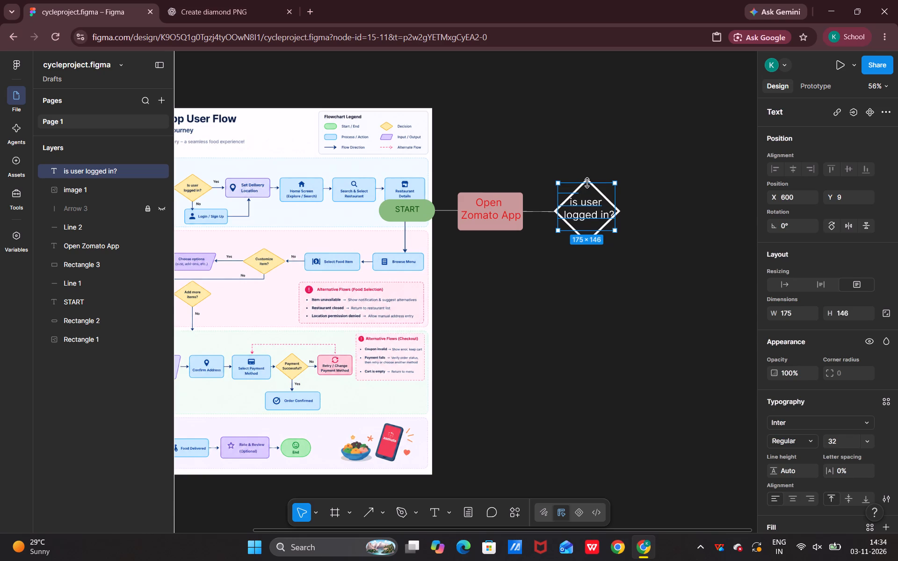
{"action": "left_click", "coordinate": [615, 184]}
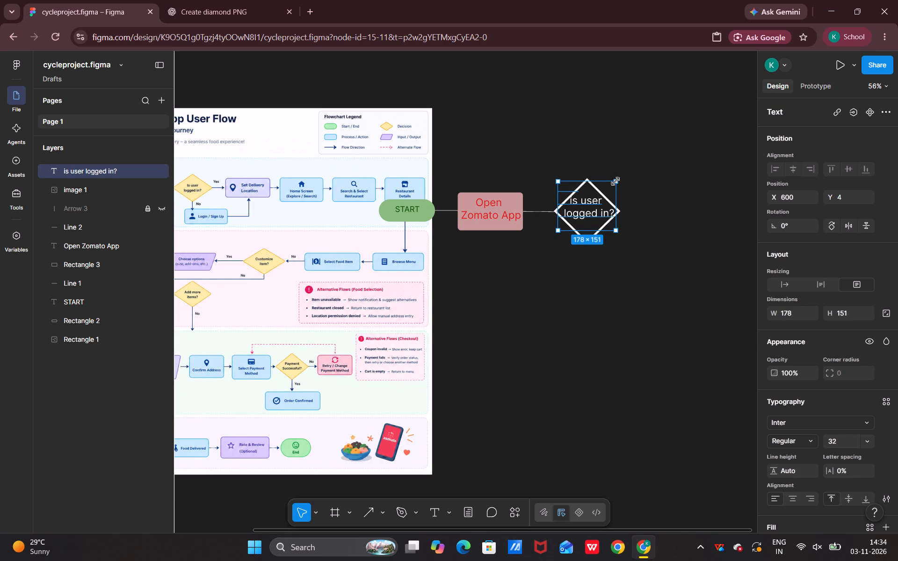
{"action": "left_click", "coordinate": [560, 230]}
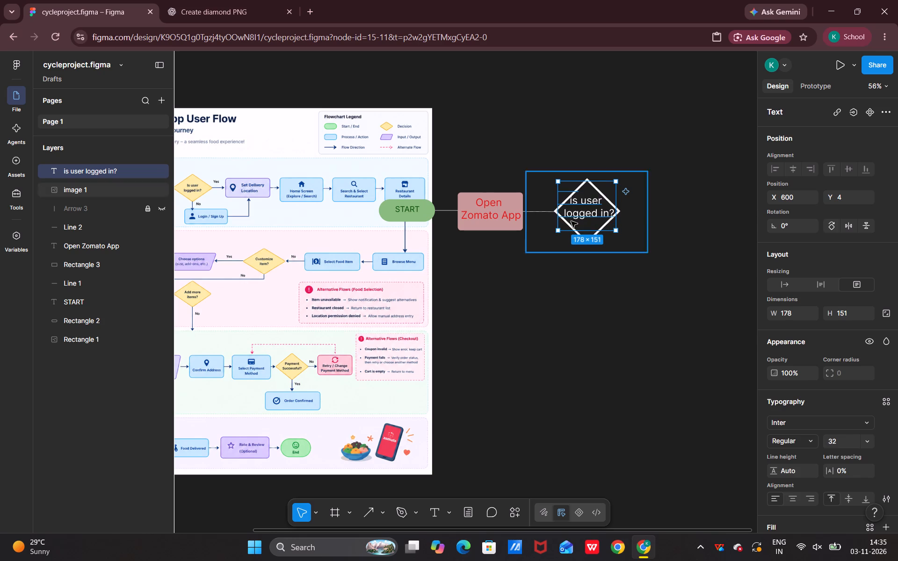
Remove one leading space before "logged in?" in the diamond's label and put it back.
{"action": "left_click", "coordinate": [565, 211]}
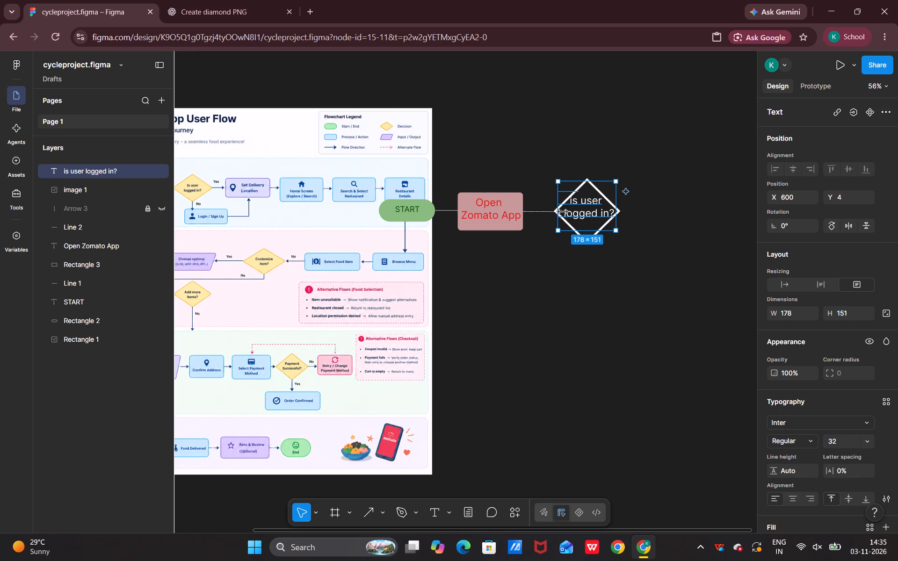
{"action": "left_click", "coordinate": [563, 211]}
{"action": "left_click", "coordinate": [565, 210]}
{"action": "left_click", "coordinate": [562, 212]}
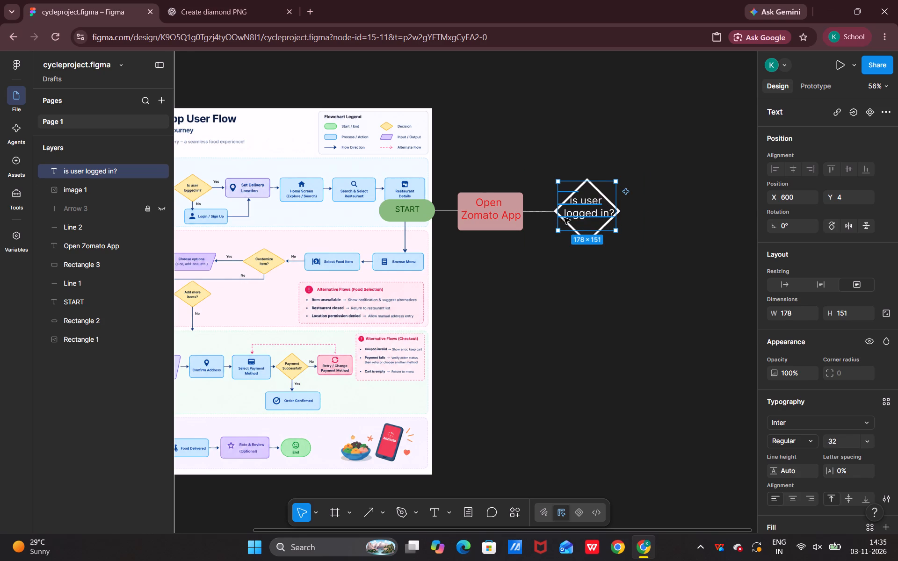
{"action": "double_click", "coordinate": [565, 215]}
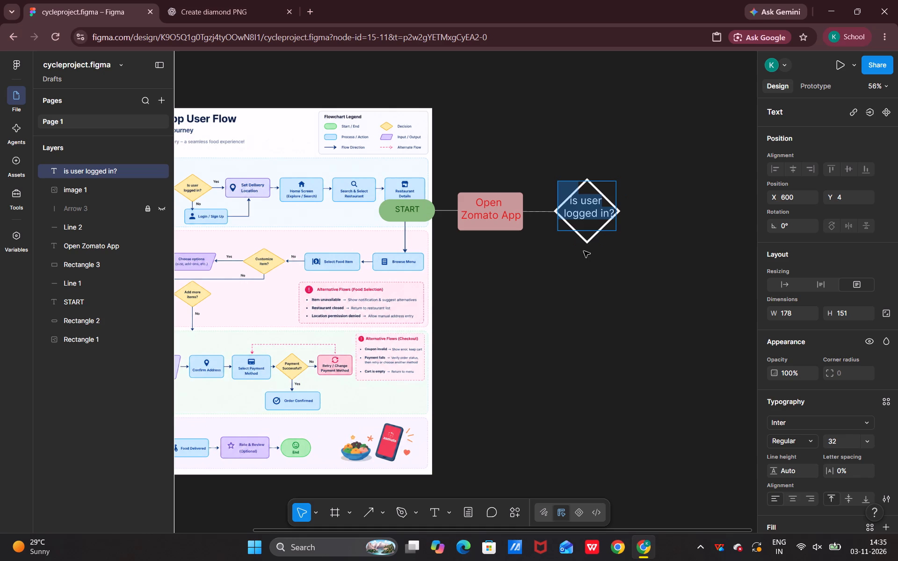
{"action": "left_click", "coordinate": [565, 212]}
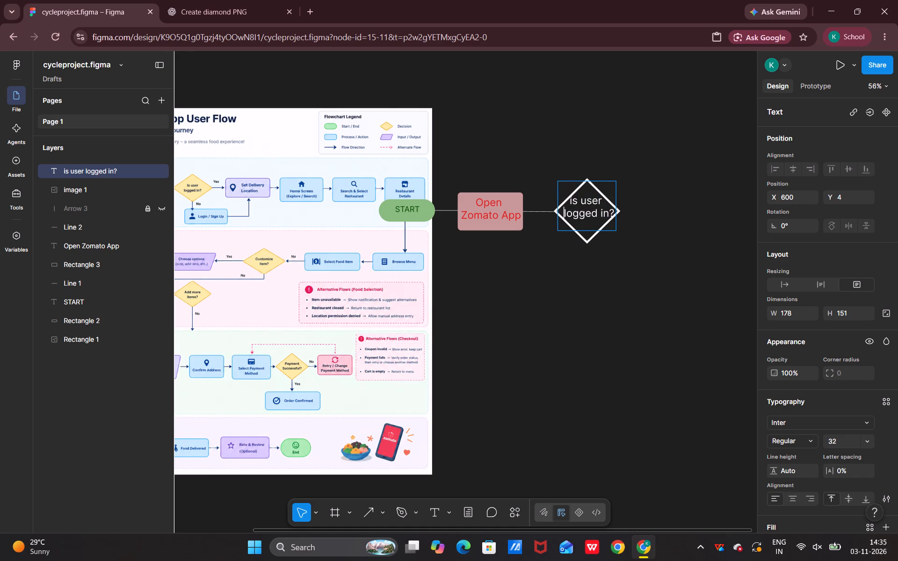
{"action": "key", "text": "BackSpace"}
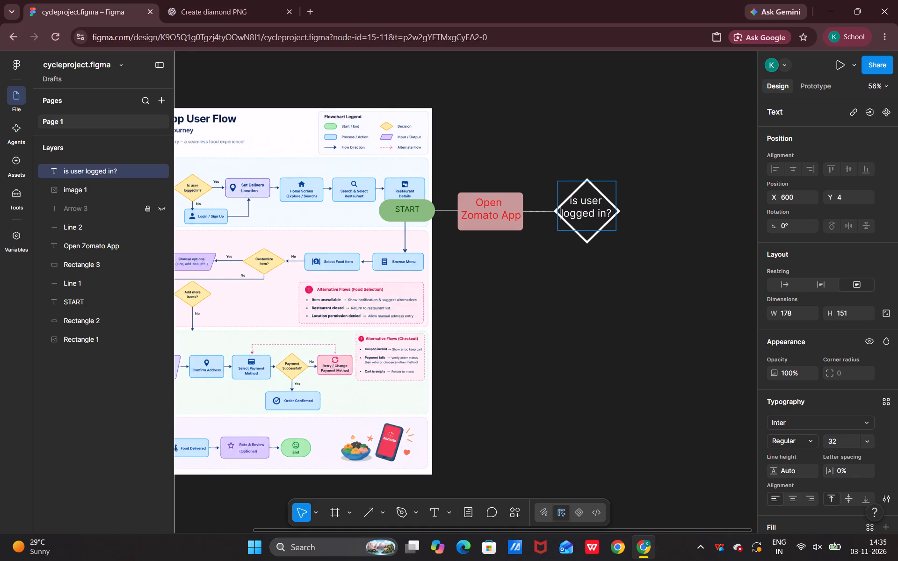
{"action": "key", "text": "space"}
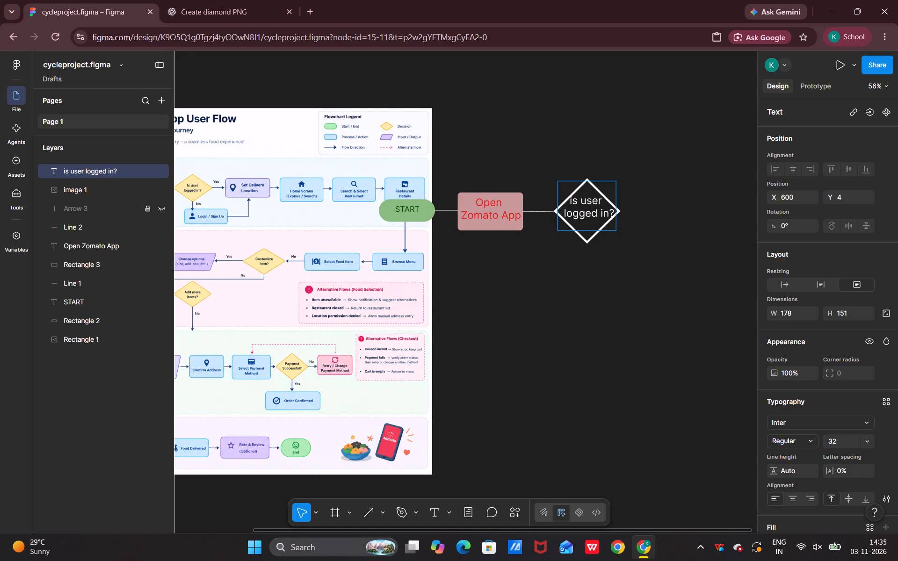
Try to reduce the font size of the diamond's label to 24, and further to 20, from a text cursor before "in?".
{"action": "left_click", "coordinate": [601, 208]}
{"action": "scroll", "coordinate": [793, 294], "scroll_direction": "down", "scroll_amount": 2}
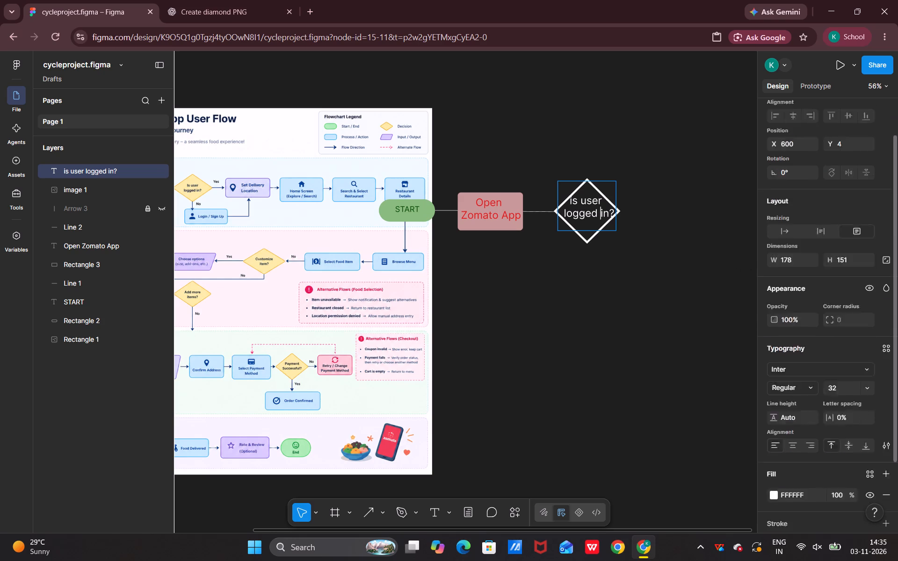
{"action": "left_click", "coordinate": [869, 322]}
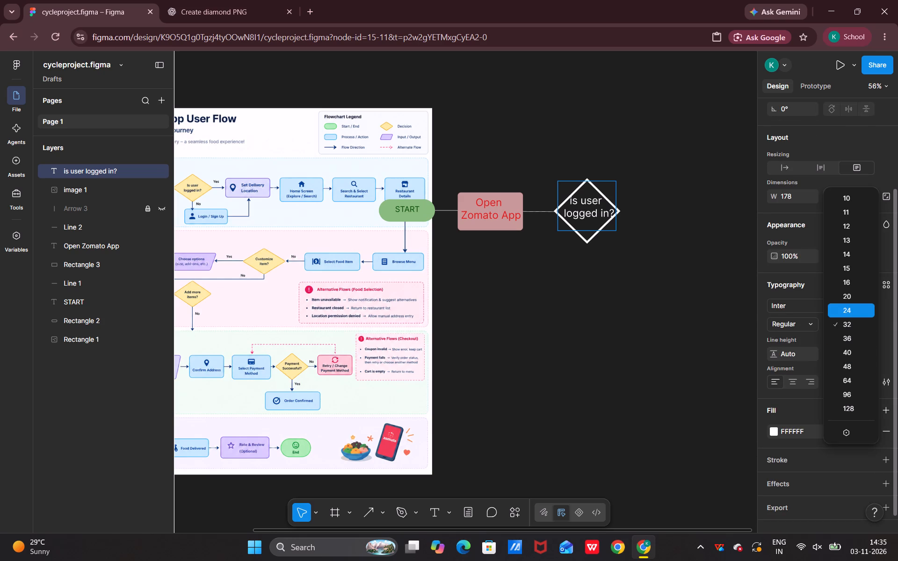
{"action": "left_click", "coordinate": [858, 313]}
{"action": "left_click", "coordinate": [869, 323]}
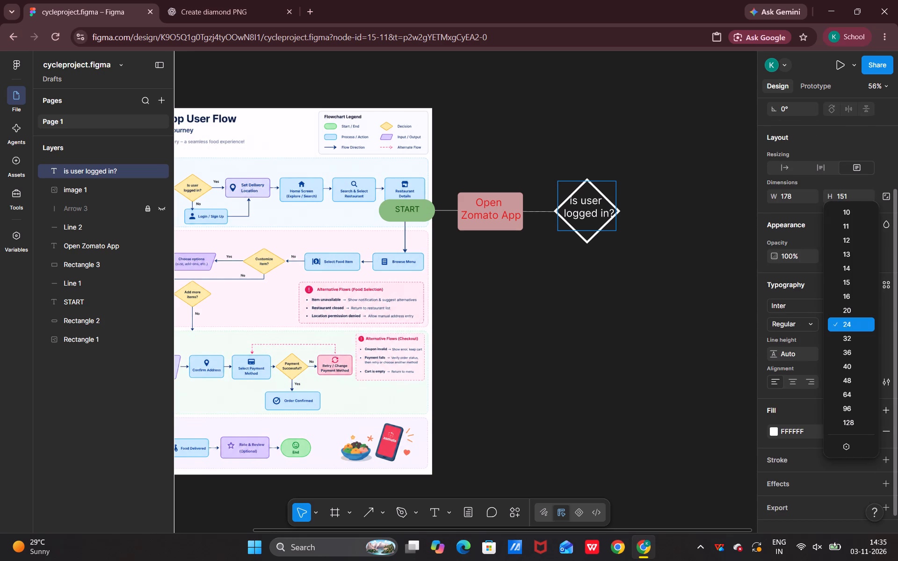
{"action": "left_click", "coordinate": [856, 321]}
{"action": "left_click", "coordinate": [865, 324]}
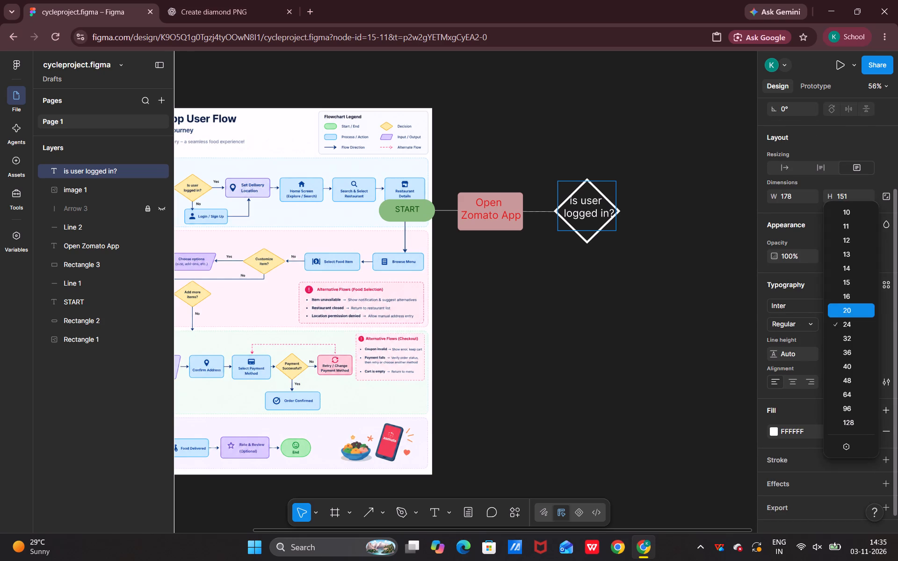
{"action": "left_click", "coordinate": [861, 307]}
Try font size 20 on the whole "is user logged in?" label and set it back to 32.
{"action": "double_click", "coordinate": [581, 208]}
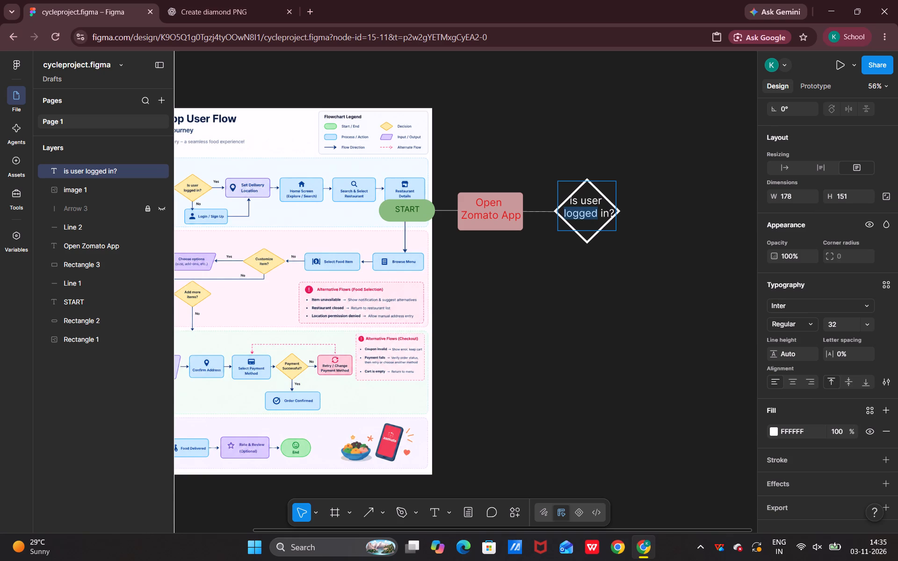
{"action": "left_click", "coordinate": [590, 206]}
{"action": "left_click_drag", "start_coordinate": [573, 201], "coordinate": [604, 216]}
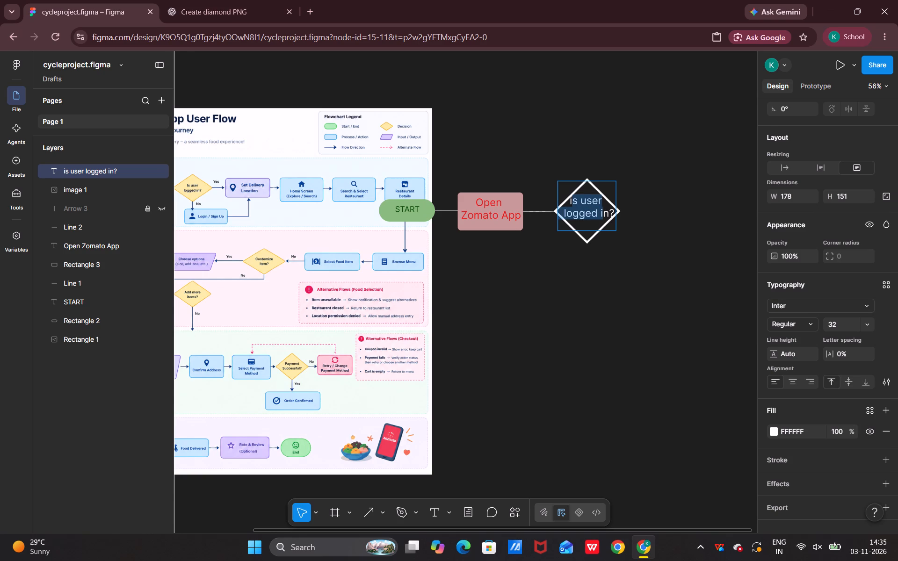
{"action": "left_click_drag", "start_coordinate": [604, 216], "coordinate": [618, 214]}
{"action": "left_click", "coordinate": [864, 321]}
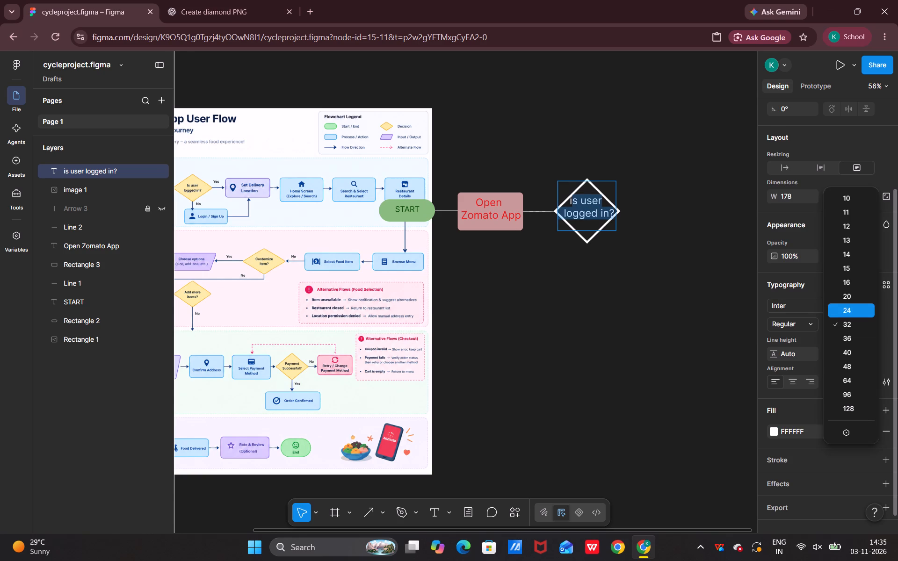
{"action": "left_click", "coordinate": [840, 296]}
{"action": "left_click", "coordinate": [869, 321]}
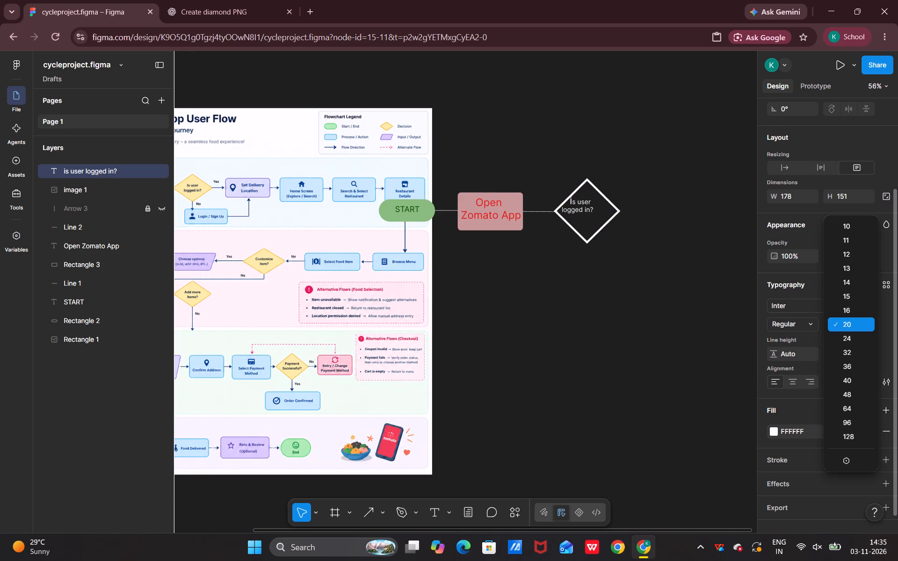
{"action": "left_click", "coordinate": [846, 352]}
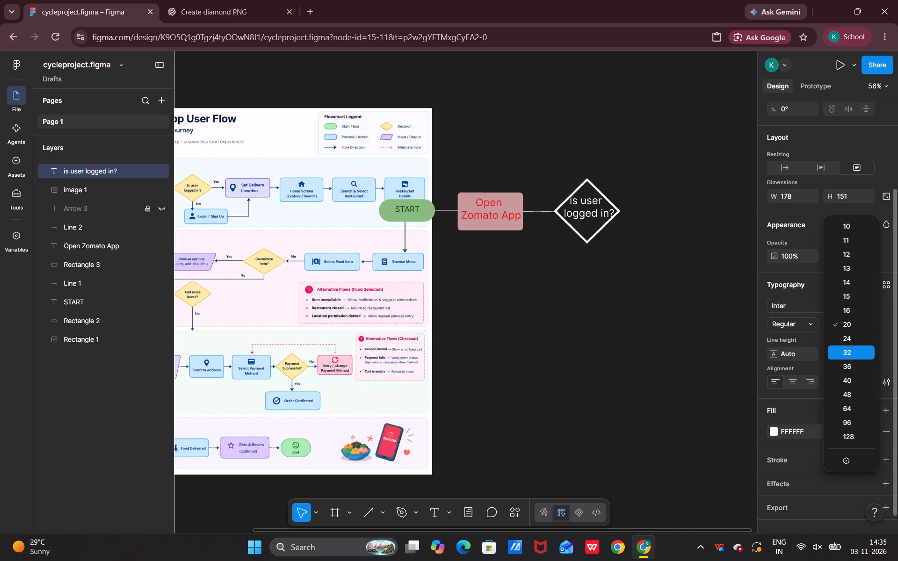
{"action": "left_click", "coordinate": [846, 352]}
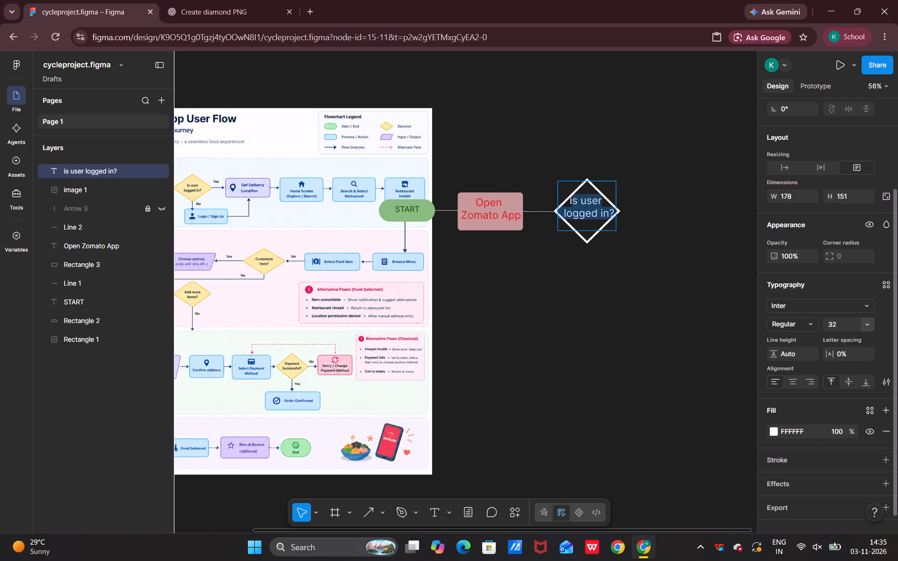
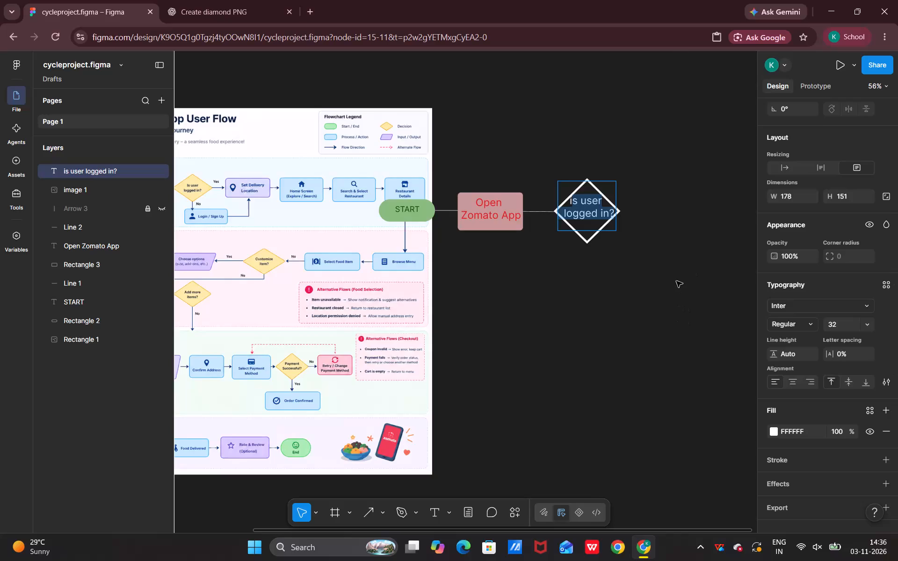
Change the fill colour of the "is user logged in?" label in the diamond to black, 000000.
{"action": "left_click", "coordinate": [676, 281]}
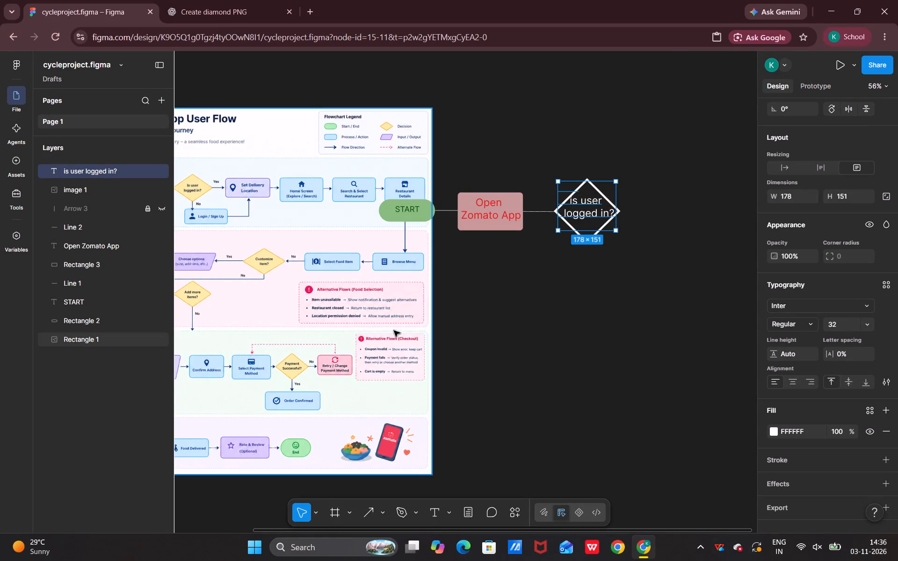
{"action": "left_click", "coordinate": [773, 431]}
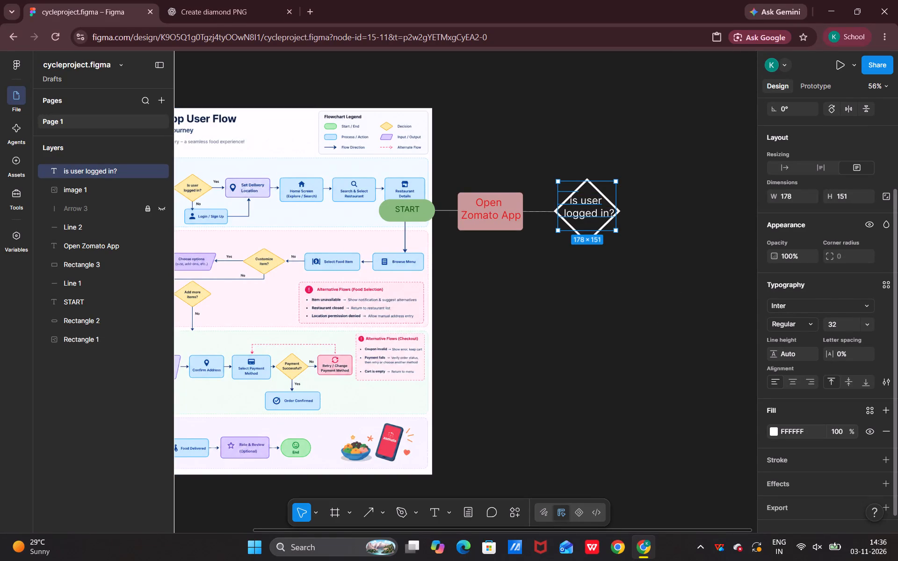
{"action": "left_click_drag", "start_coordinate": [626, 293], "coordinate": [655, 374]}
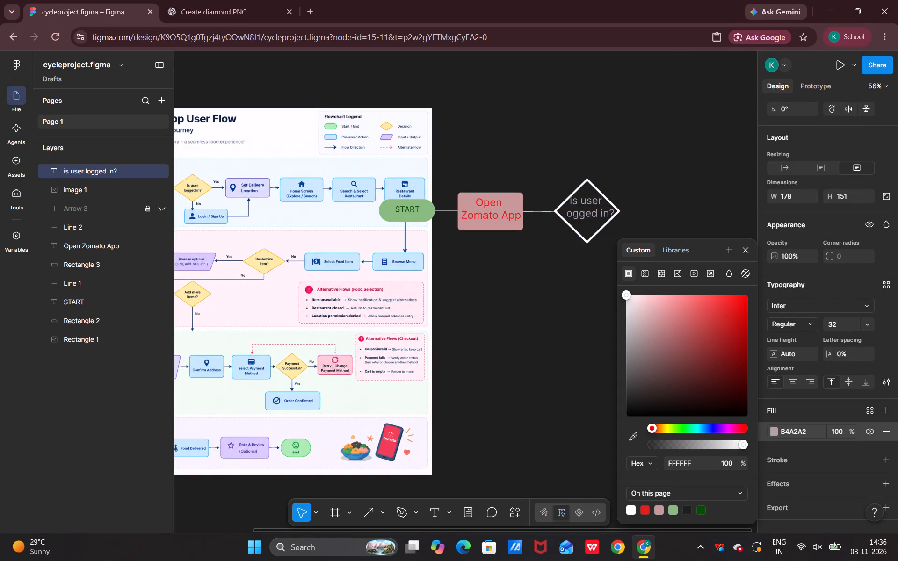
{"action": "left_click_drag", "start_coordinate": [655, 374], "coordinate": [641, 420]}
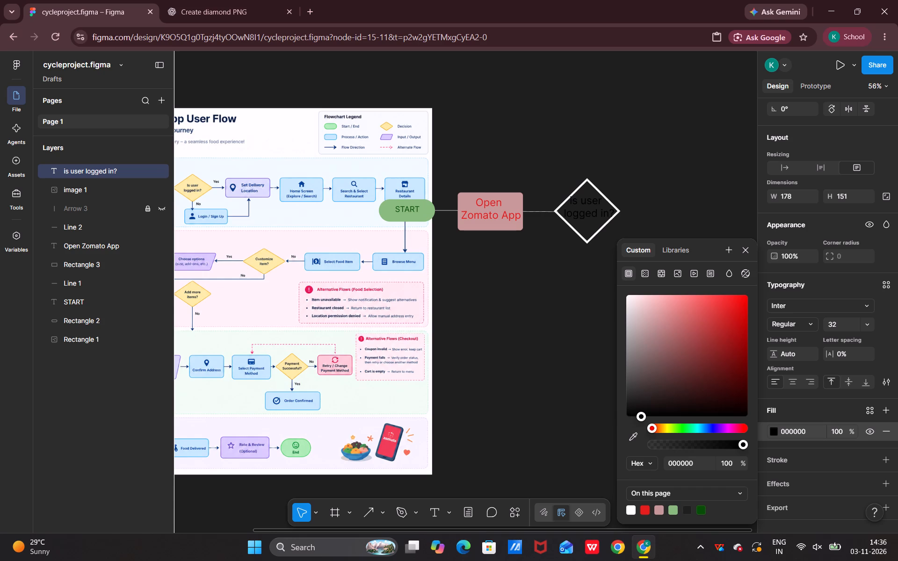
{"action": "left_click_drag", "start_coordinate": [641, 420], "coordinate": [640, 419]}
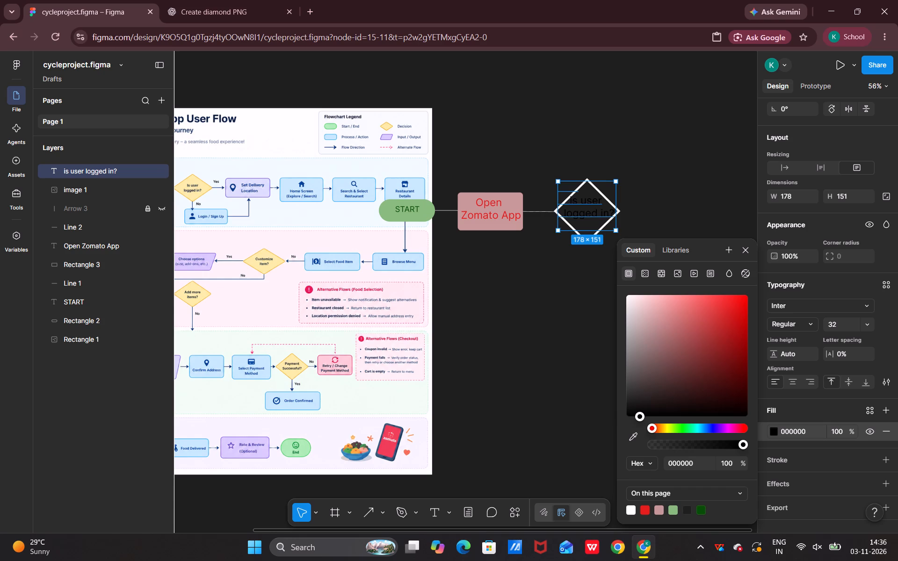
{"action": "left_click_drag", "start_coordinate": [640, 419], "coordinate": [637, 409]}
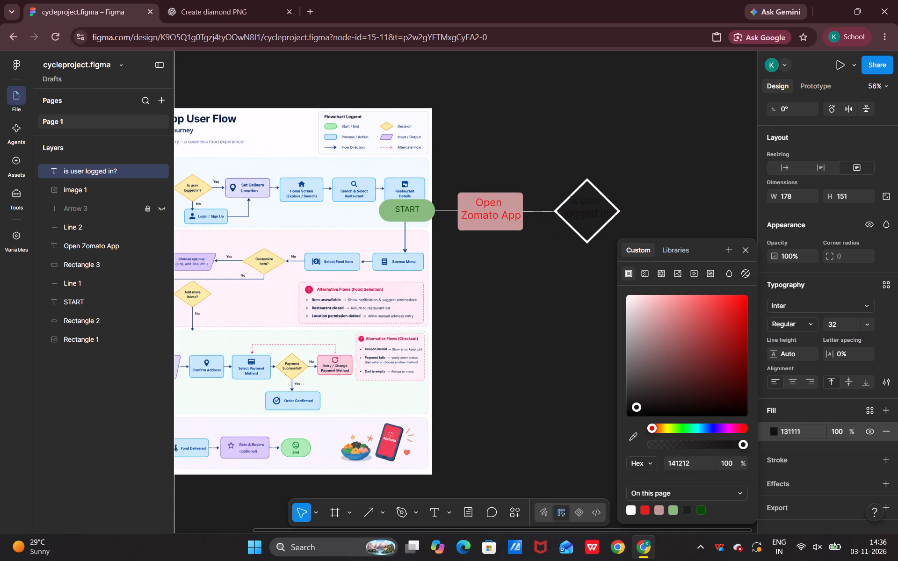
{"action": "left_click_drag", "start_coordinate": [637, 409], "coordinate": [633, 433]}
Resize the "is user logged in?" text box to about 202 × 144.
{"action": "left_click_drag", "start_coordinate": [615, 181], "coordinate": [622, 184]}
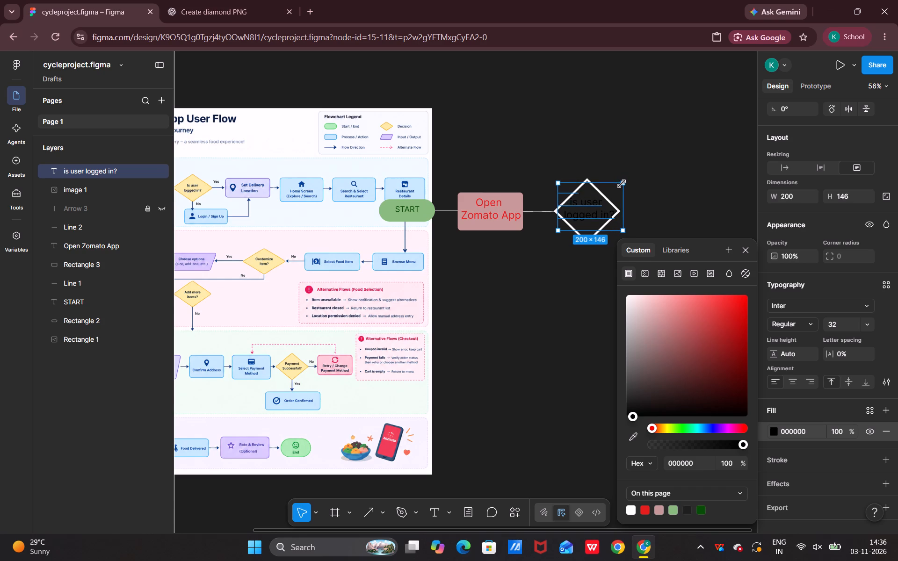
{"action": "left_click_drag", "start_coordinate": [622, 184], "coordinate": [622, 183]}
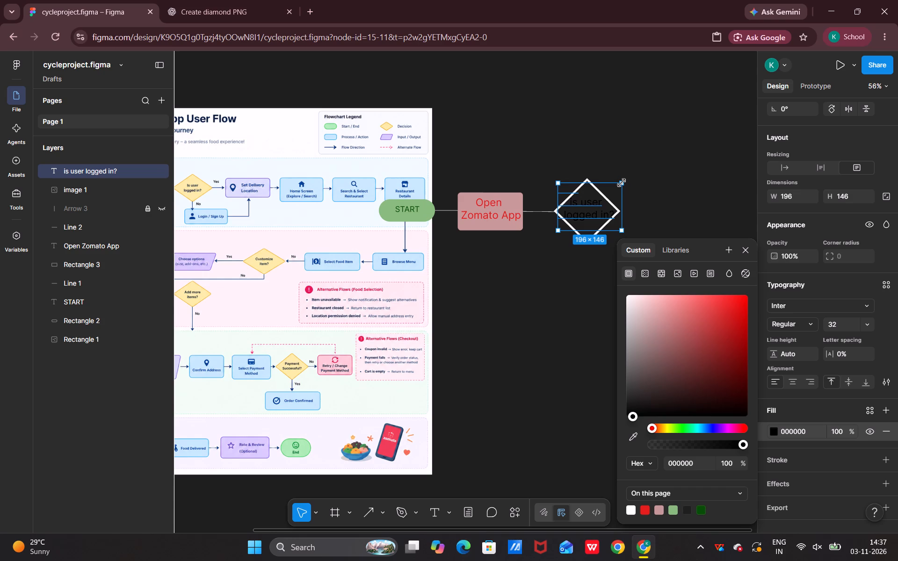
{"action": "left_click_drag", "start_coordinate": [622, 183], "coordinate": [620, 187]}
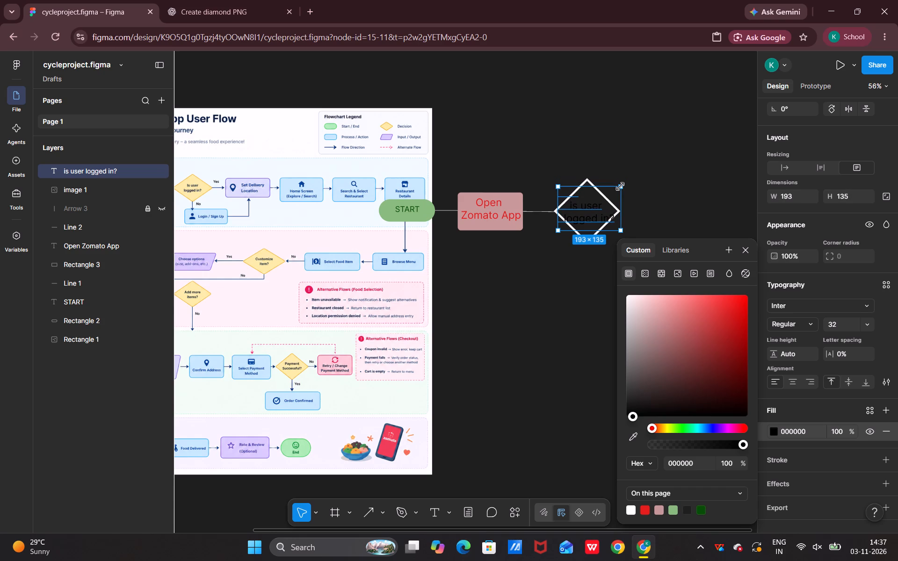
{"action": "left_click_drag", "start_coordinate": [620, 187], "coordinate": [622, 181]}
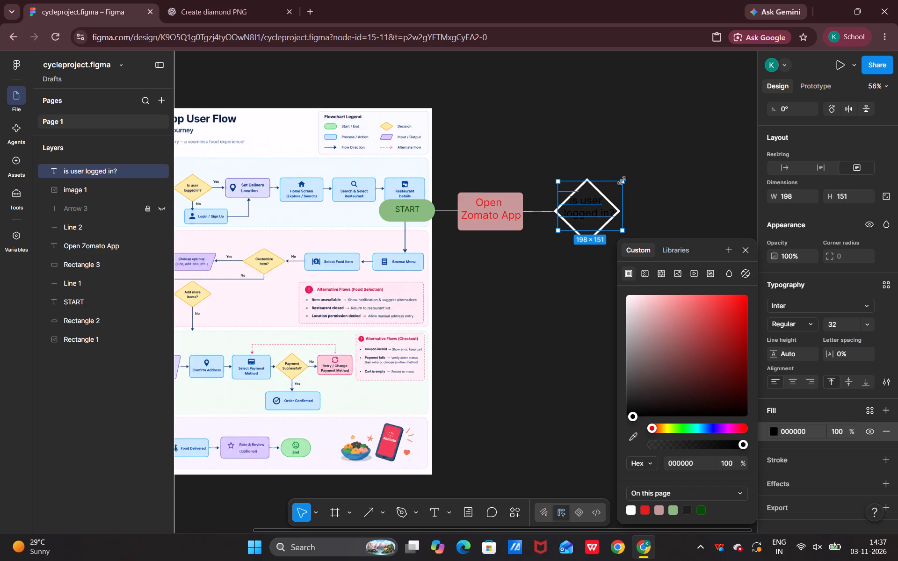
{"action": "left_click_drag", "start_coordinate": [622, 181], "coordinate": [623, 183]}
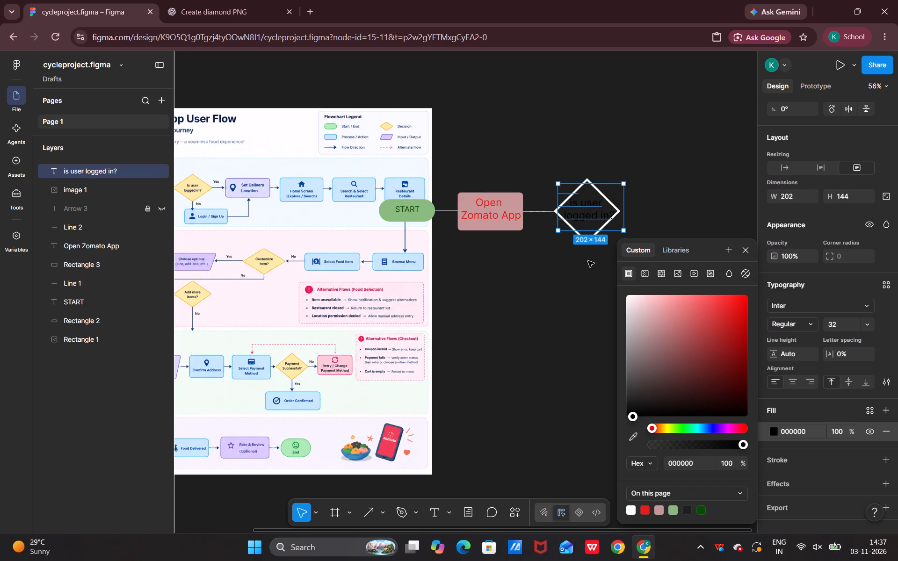
{"action": "left_click", "coordinate": [576, 269]}
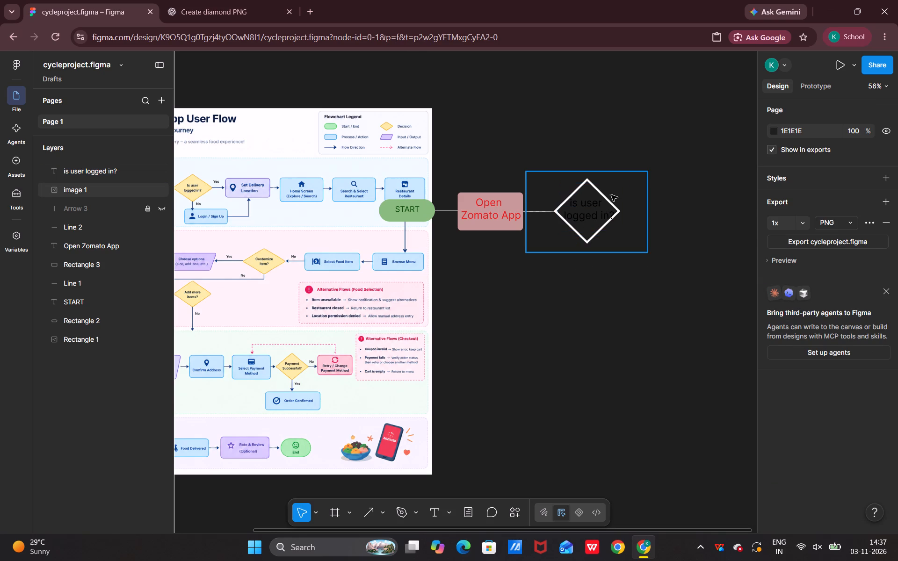
Examine the visible and hidden image fills of the white diamond and their settings.
{"action": "left_click", "coordinate": [616, 193]}
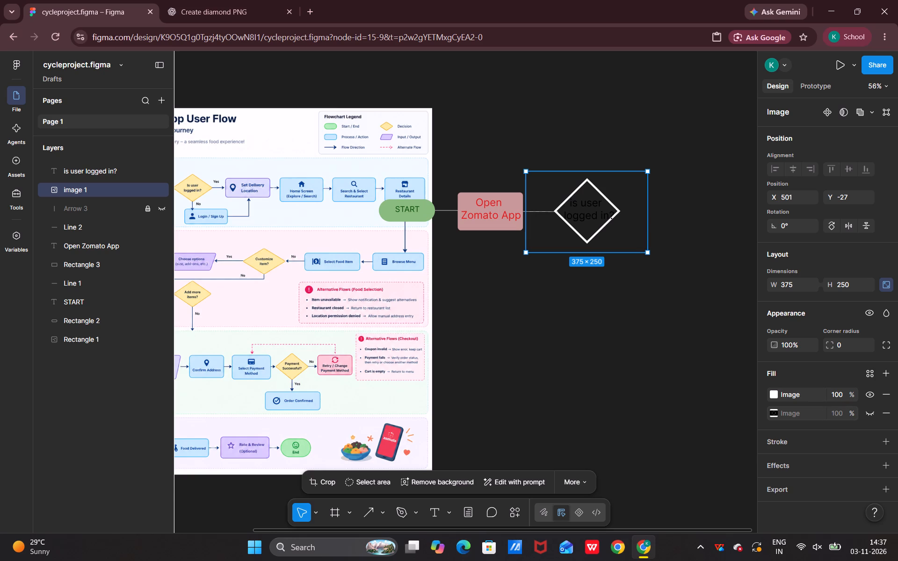
{"action": "left_click", "coordinate": [770, 369]}
{"action": "left_click", "coordinate": [782, 411]}
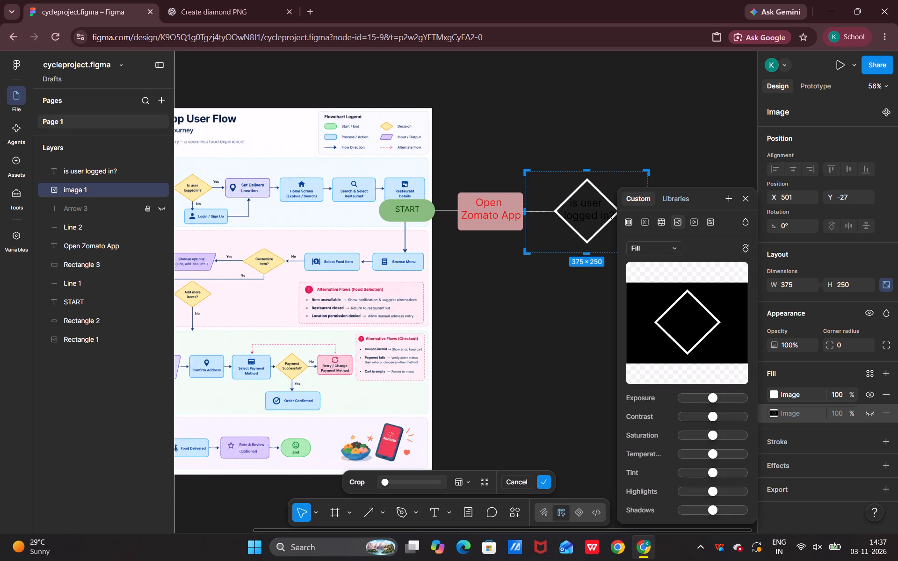
{"action": "left_click", "coordinate": [794, 392]}
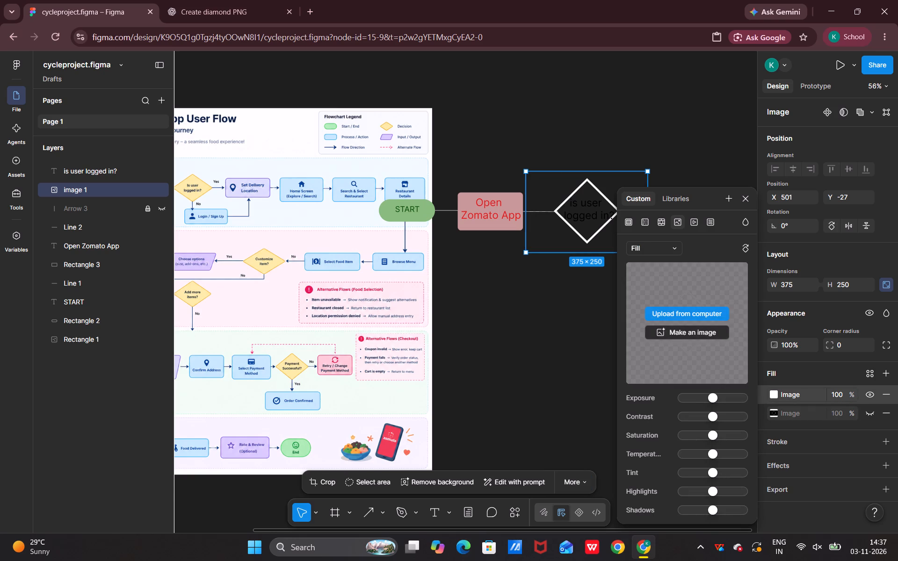
{"action": "left_click", "coordinate": [745, 199]}
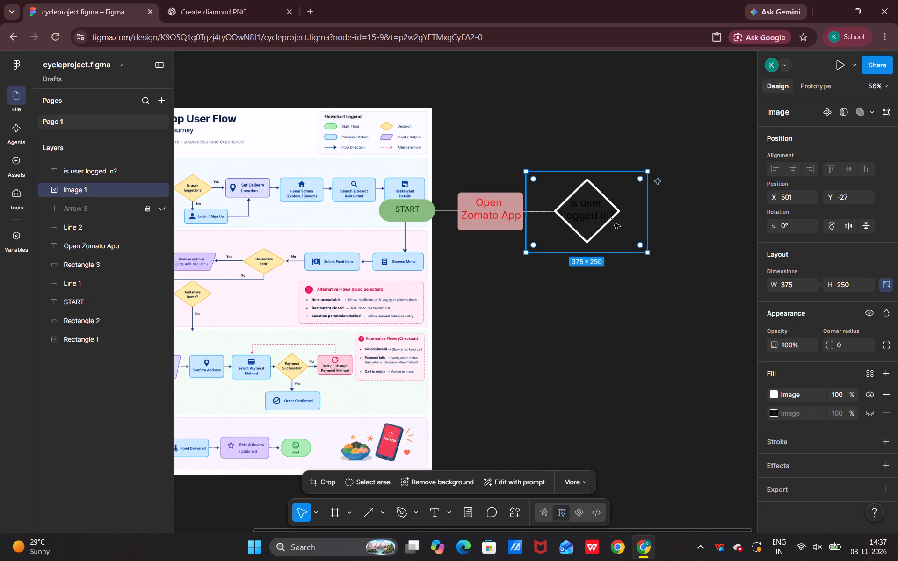
{"action": "left_click", "coordinate": [588, 226]}
{"action": "triple_click", "coordinate": [586, 230]}
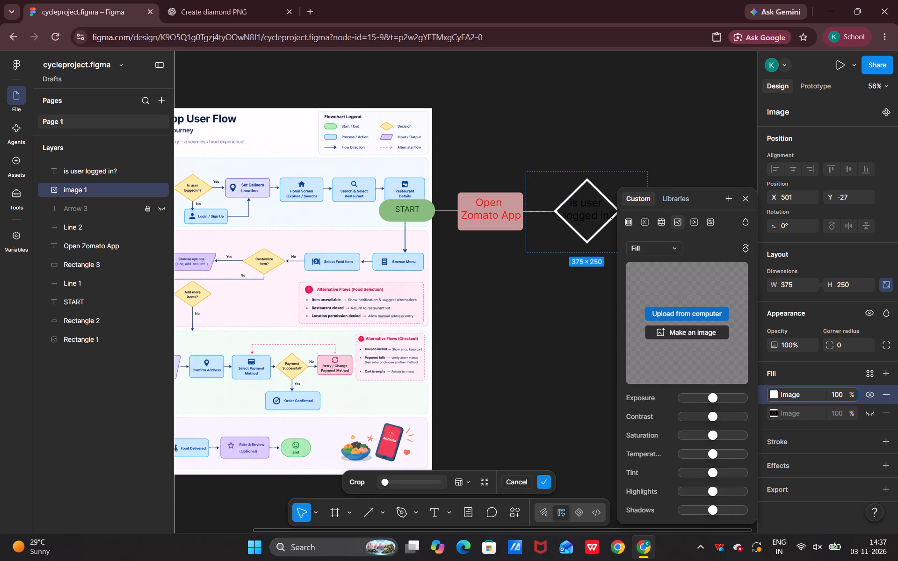
{"action": "left_click", "coordinate": [676, 246]}
{"action": "double_click", "coordinate": [651, 244]}
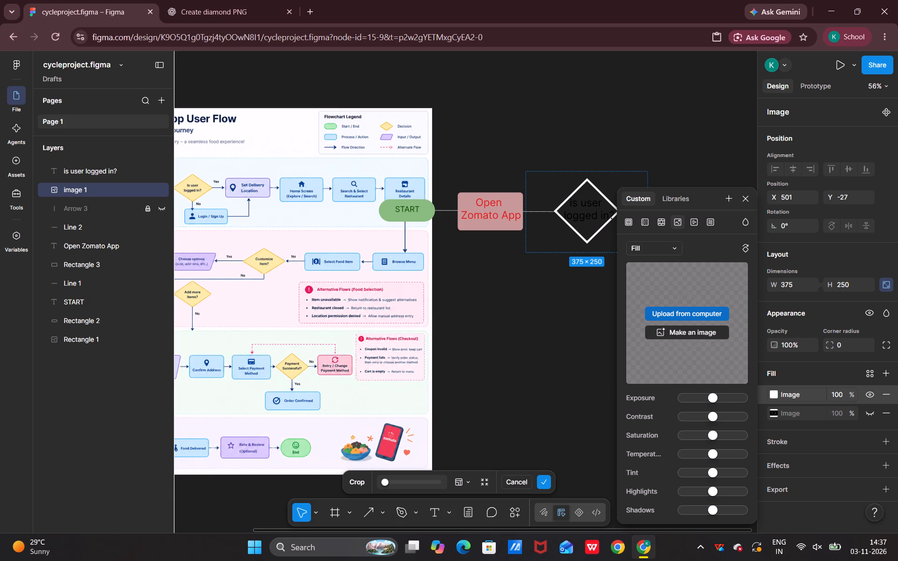
{"action": "left_click", "coordinate": [771, 395]}
{"action": "left_click", "coordinate": [771, 393]}
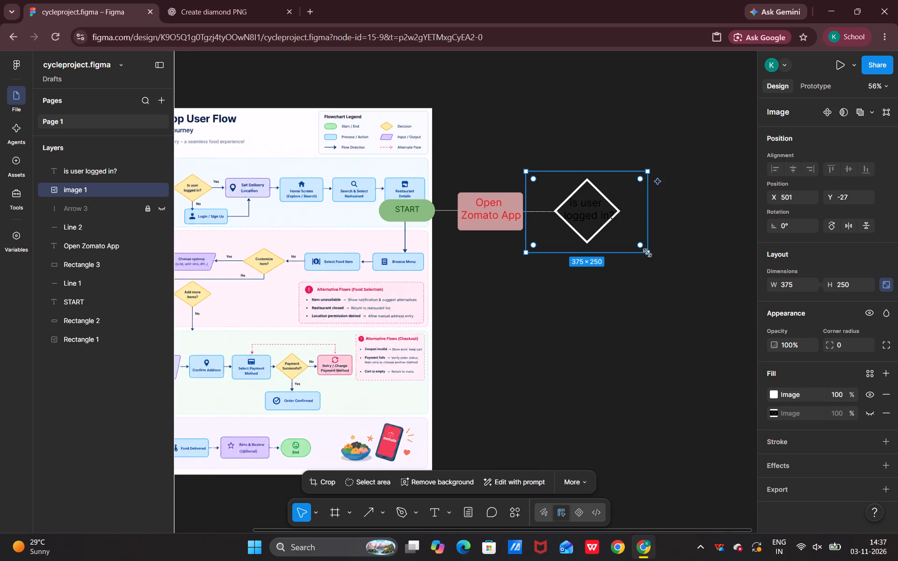
Enlarge the diamond image to about 416 × 277 at X 487, Y -36 around its label.
{"action": "left_click_drag", "start_coordinate": [648, 253], "coordinate": [652, 252]}
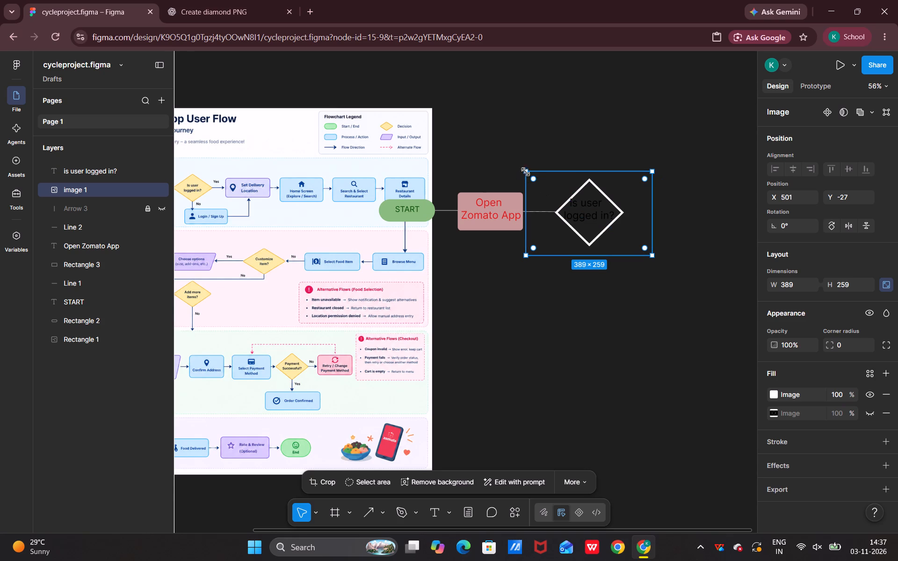
{"action": "left_click", "coordinate": [526, 171]}
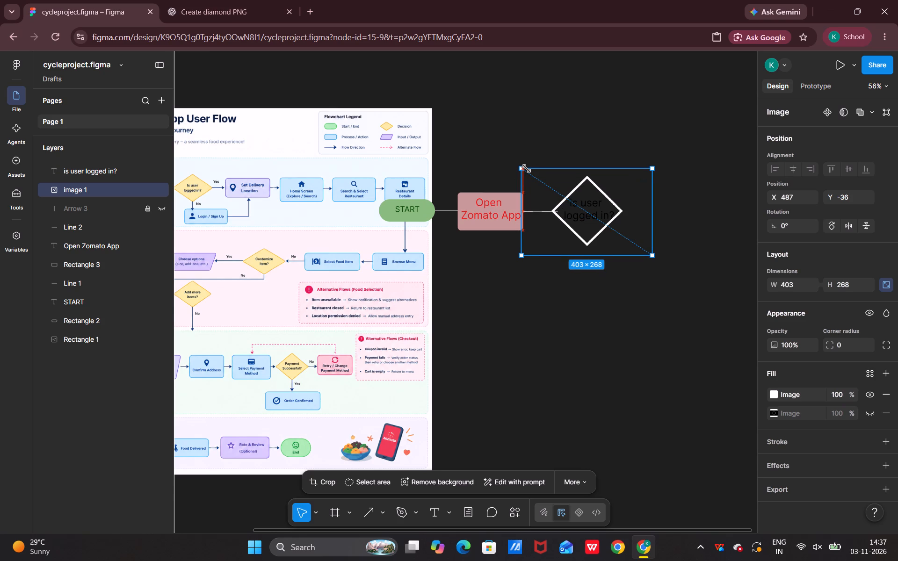
{"action": "left_click", "coordinate": [653, 257]}
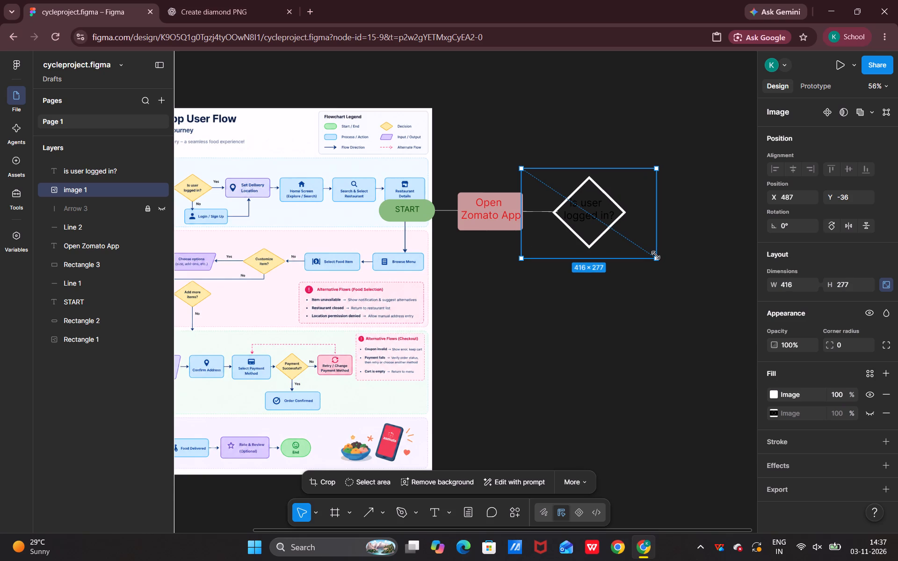
{"action": "left_click", "coordinate": [615, 291]}
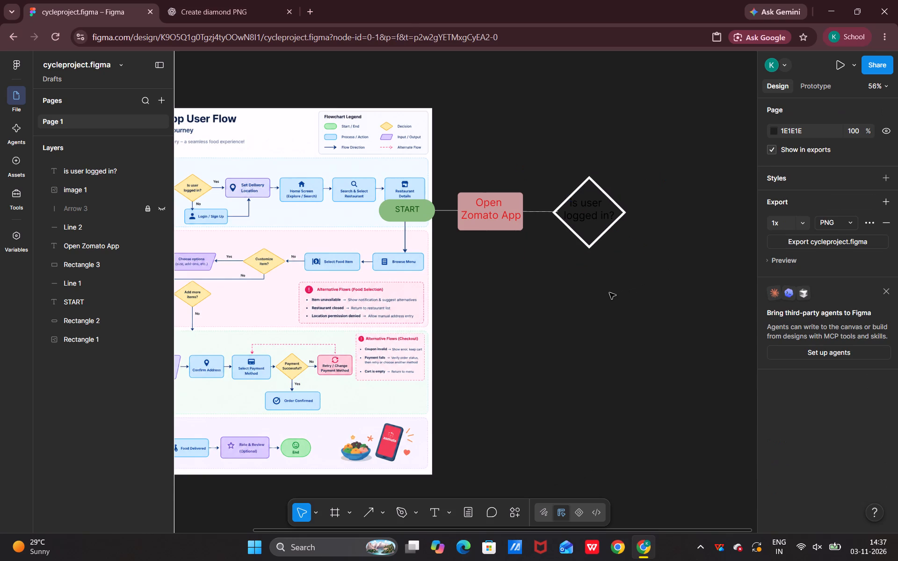
Check the diamond image's available commands and its image fill settings.
{"action": "right_click", "coordinate": [590, 224]}
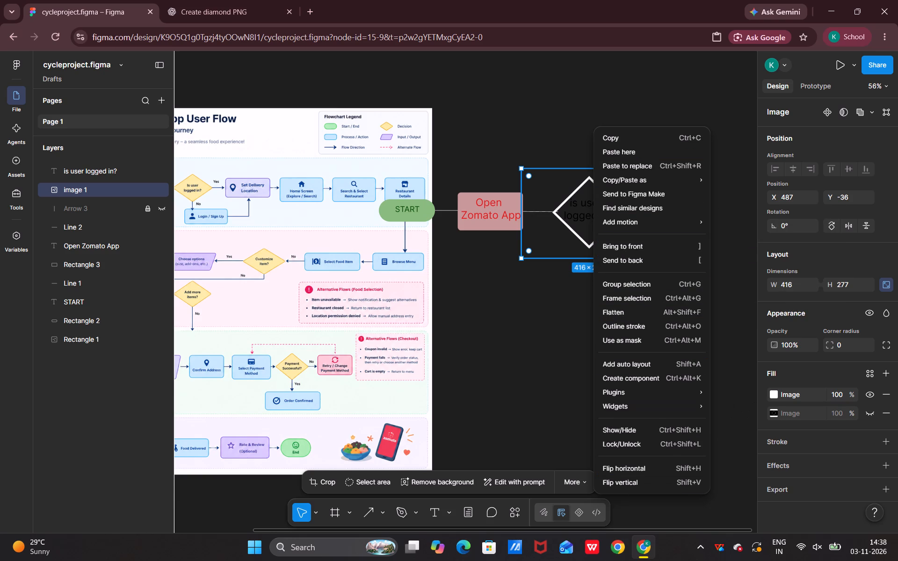
{"action": "left_click", "coordinate": [529, 370]}
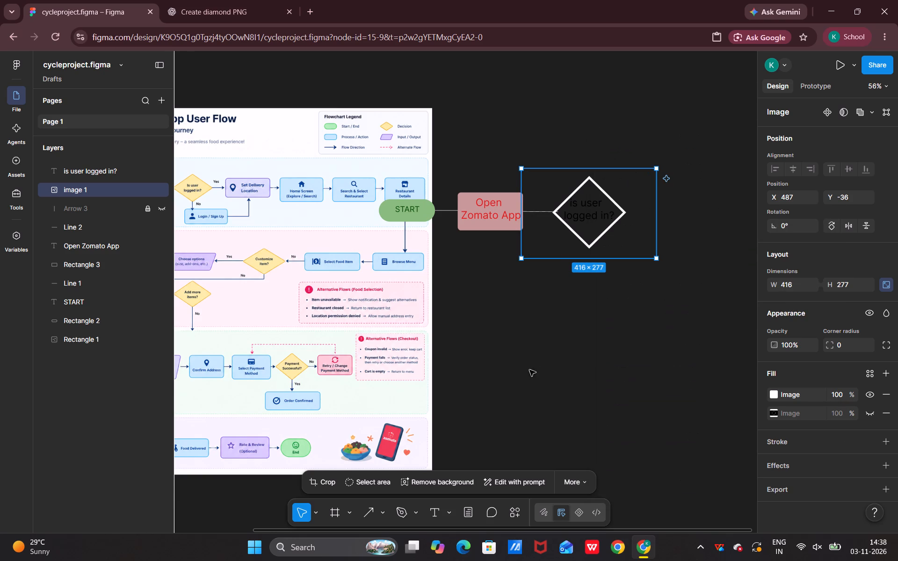
{"action": "left_click", "coordinate": [577, 233]}
{"action": "triple_click", "coordinate": [594, 227]}
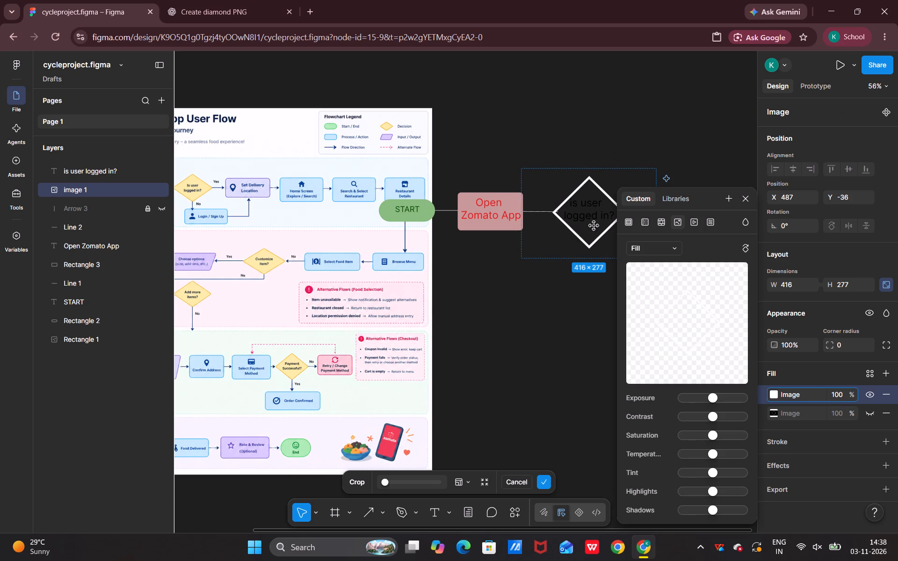
{"action": "left_click", "coordinate": [520, 343]}
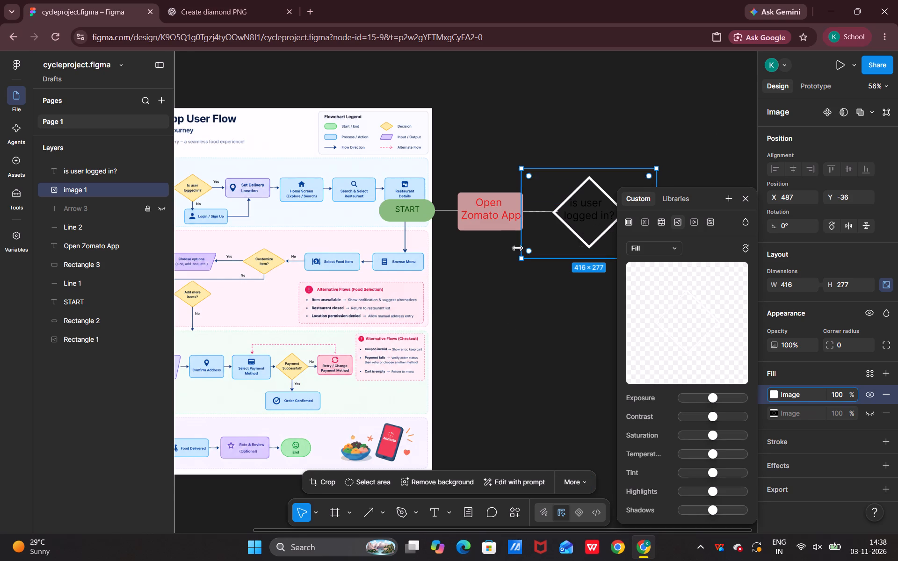
{"action": "left_click", "coordinate": [478, 304]}
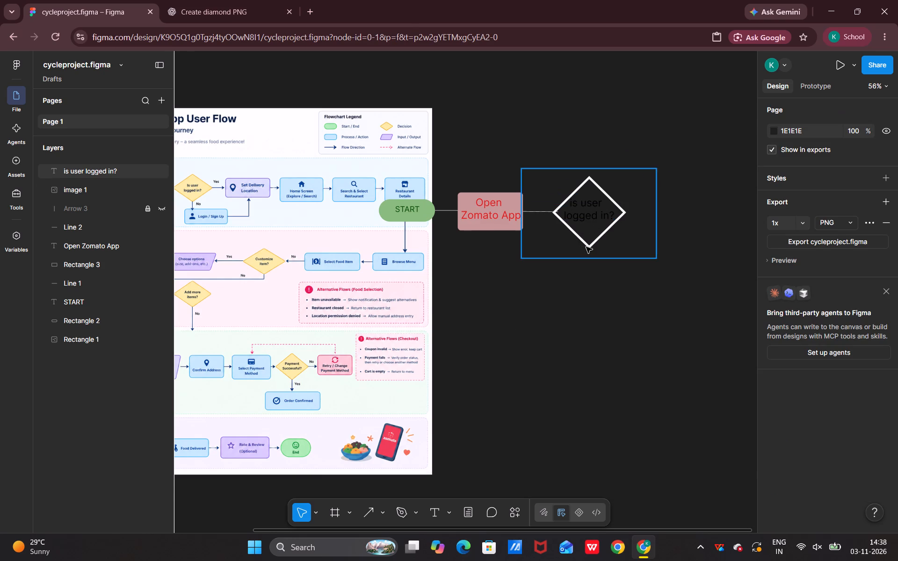
{"action": "left_click", "coordinate": [589, 230]}
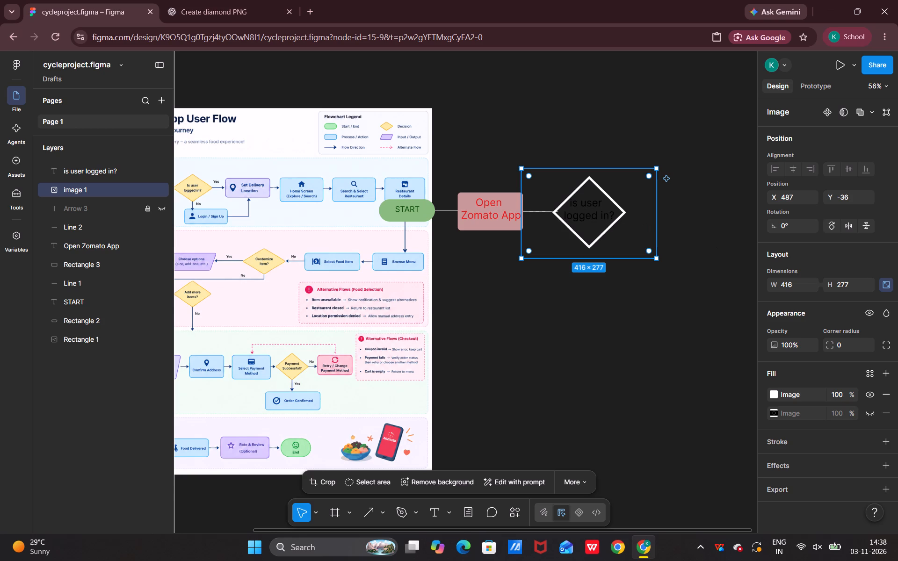
{"action": "scroll", "coordinate": [820, 290], "scroll_direction": "down", "scroll_amount": 8}
{"action": "scroll", "coordinate": [818, 296], "scroll_direction": "up", "scroll_amount": 1}
{"action": "scroll", "coordinate": [818, 296], "scroll_direction": "down", "scroll_amount": 2}
Change the fill colour of the "is user logged in?" label to a deep blue, about 1712A7.
{"action": "left_click", "coordinate": [579, 200]}
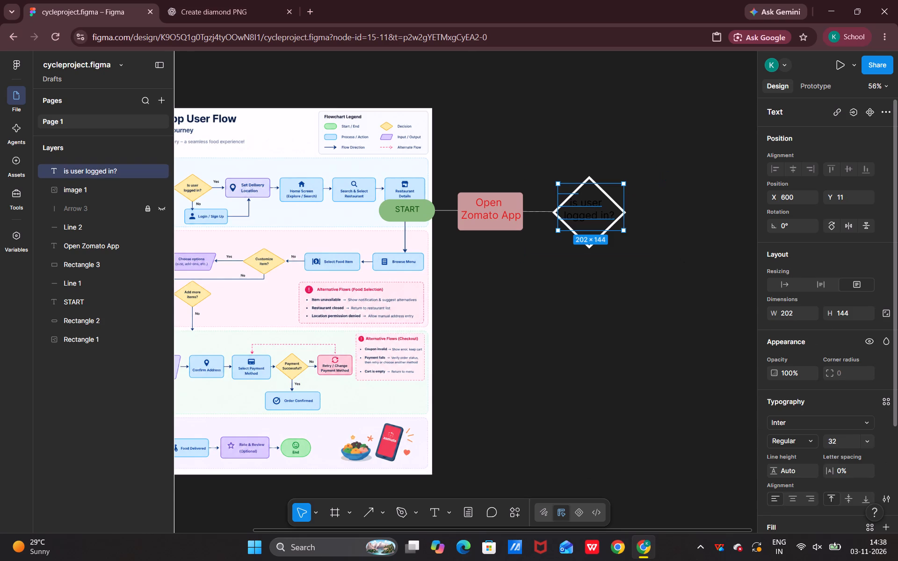
{"action": "scroll", "coordinate": [814, 425], "scroll_direction": "down", "scroll_amount": 3}
{"action": "left_click", "coordinate": [774, 416]}
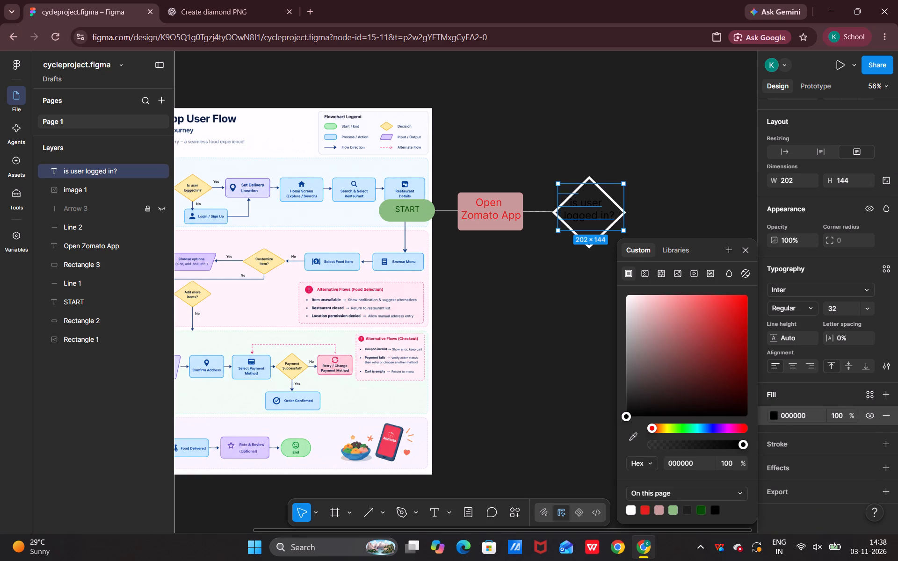
{"action": "left_click", "coordinate": [713, 428]}
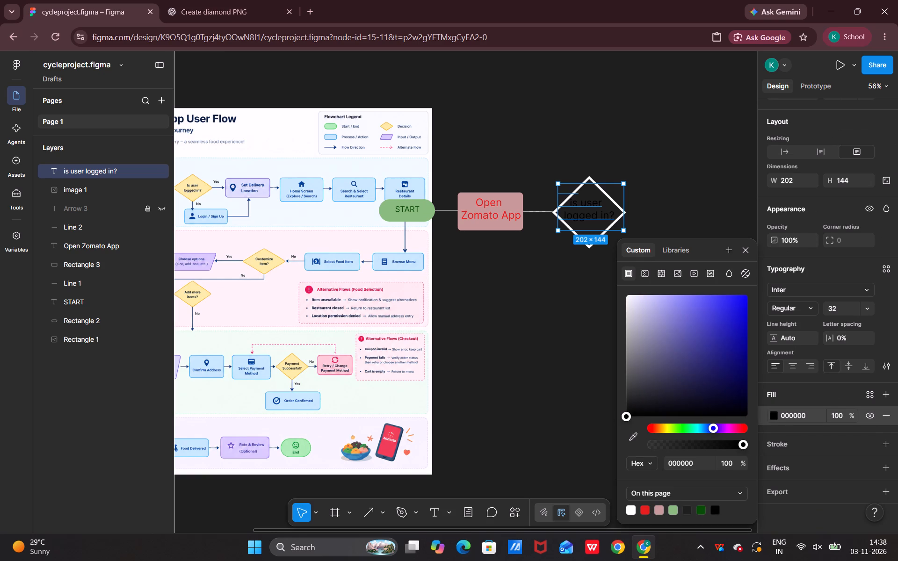
{"action": "left_click_drag", "start_coordinate": [626, 416], "coordinate": [724, 370]}
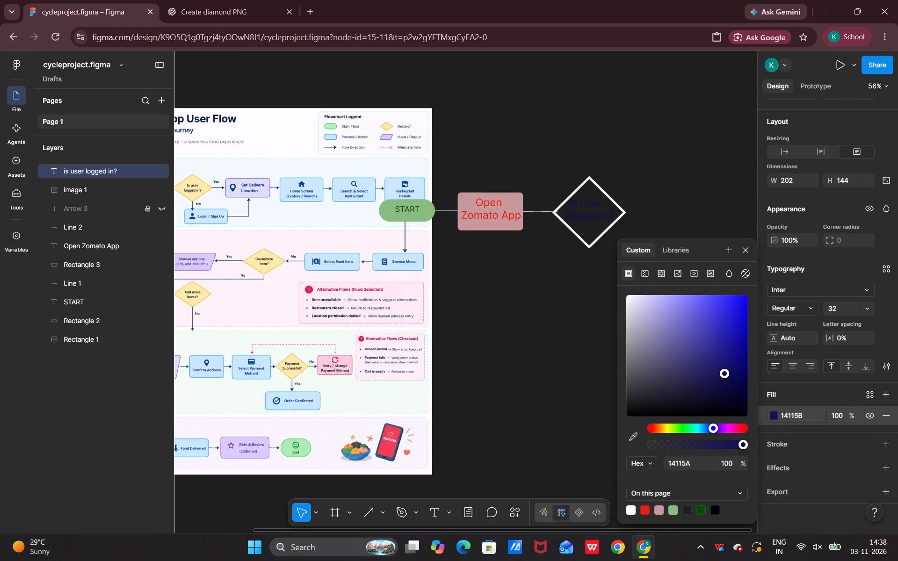
{"action": "left_click_drag", "start_coordinate": [724, 365], "coordinate": [724, 356]}
{"action": "left_click_drag", "start_coordinate": [724, 370], "coordinate": [724, 369]}
{"action": "left_click_drag", "start_coordinate": [725, 351], "coordinate": [735, 338]}
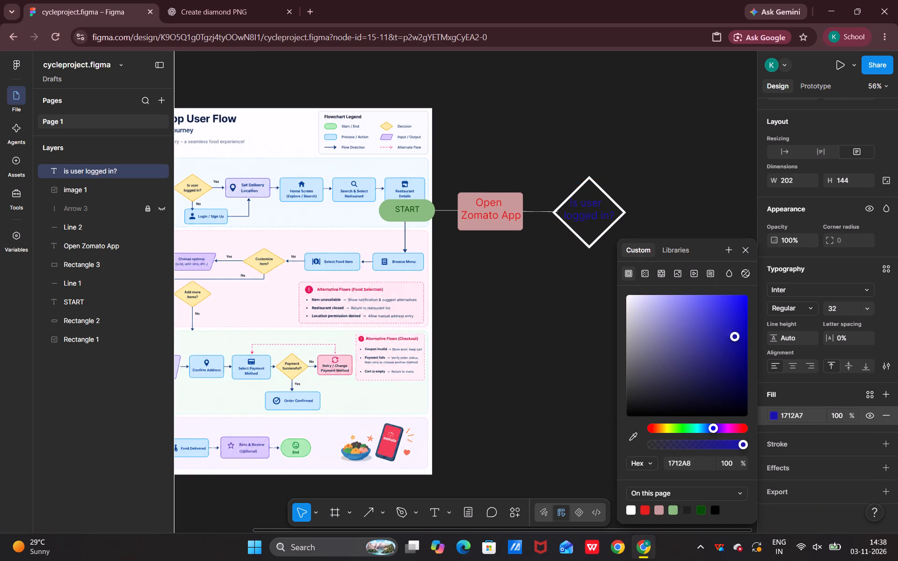
Recolour the "is user logged in?" label's fill to a bright pink, about F058A9.
{"action": "left_click_drag", "start_coordinate": [735, 338], "coordinate": [738, 341]}
{"action": "left_click", "coordinate": [738, 341]}
{"action": "left_click_drag", "start_coordinate": [714, 424], "coordinate": [735, 424]}
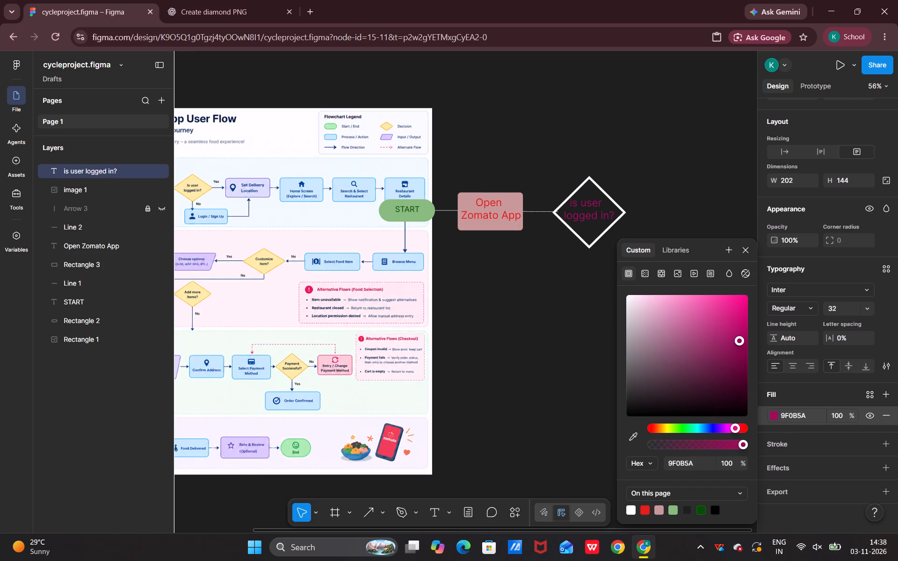
{"action": "left_click_drag", "start_coordinate": [739, 338], "coordinate": [723, 315]}
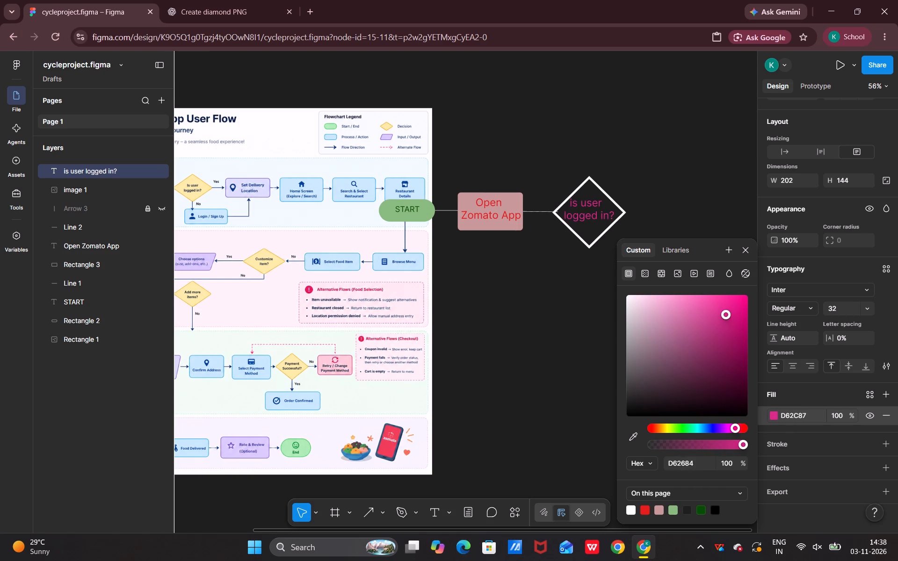
{"action": "left_click_drag", "start_coordinate": [723, 315], "coordinate": [703, 302]}
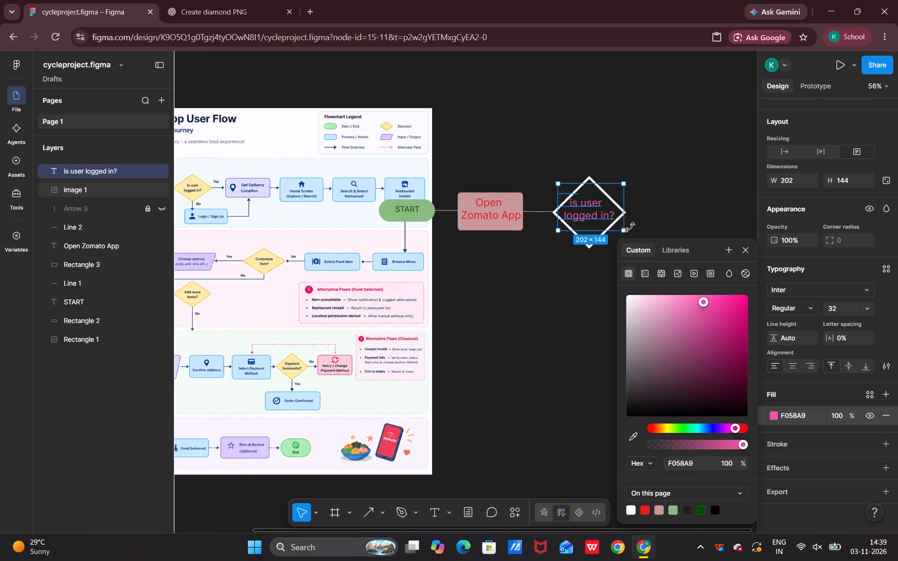
Add one leading space to each line of the "is user logged in?" label to centre its text in the diamond.
{"action": "double_click", "coordinate": [566, 215]}
{"action": "left_click", "coordinate": [565, 214]}
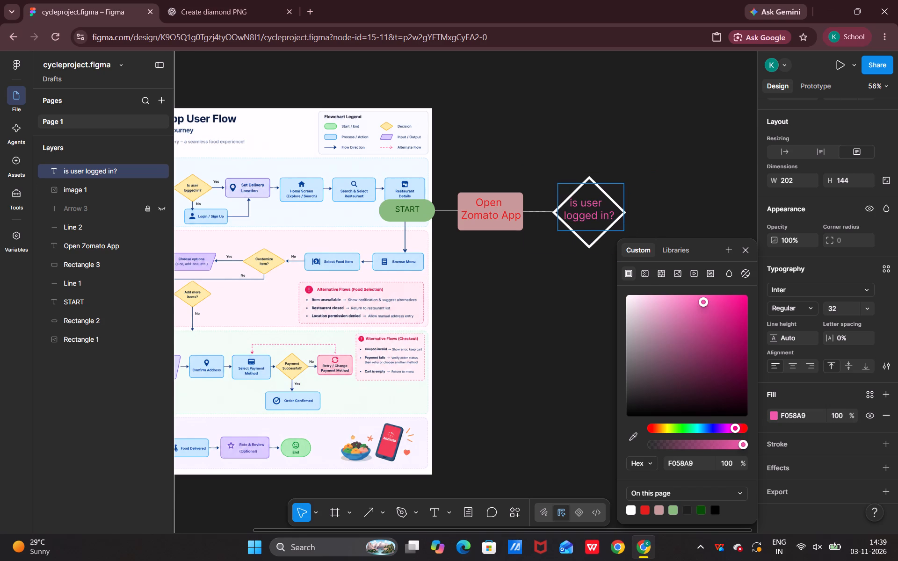
{"action": "key", "text": "space"}
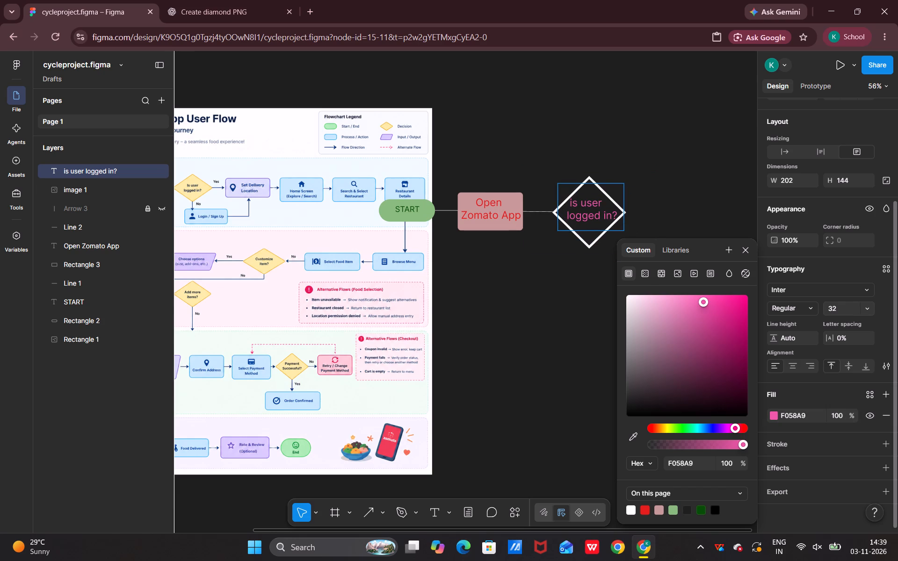
{"action": "left_click", "coordinate": [570, 201]}
{"action": "key", "text": "space"}
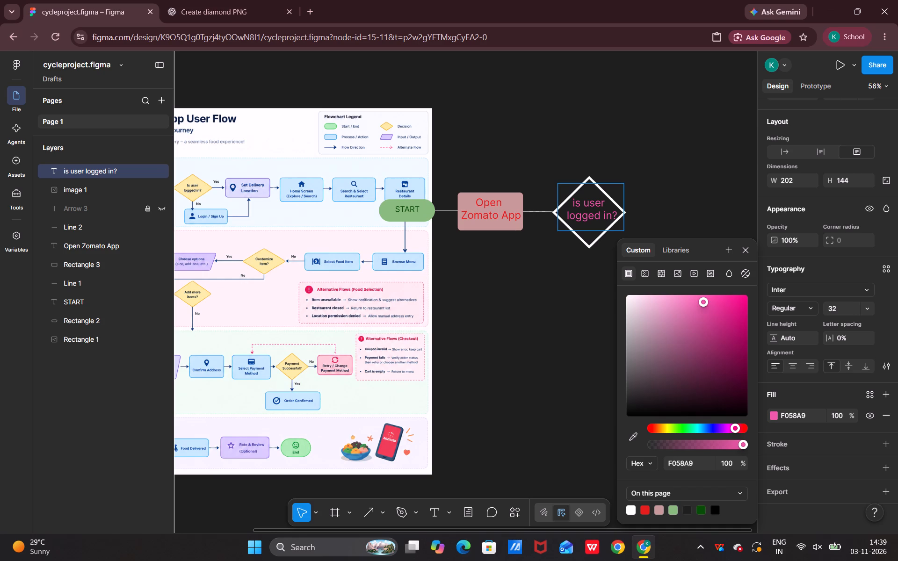
{"action": "key", "text": "space"}
{"action": "key", "text": "BackSpace"}
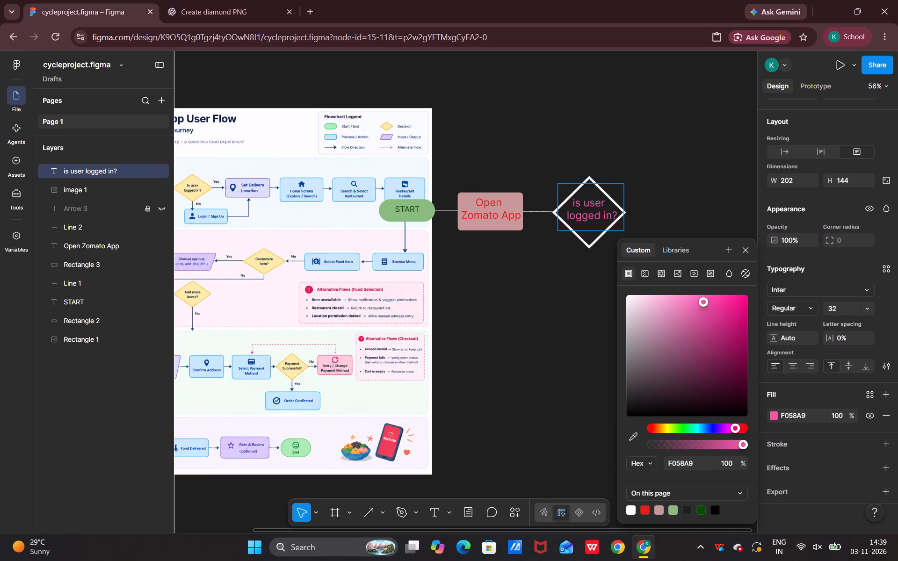
{"action": "left_click", "coordinate": [635, 148]}
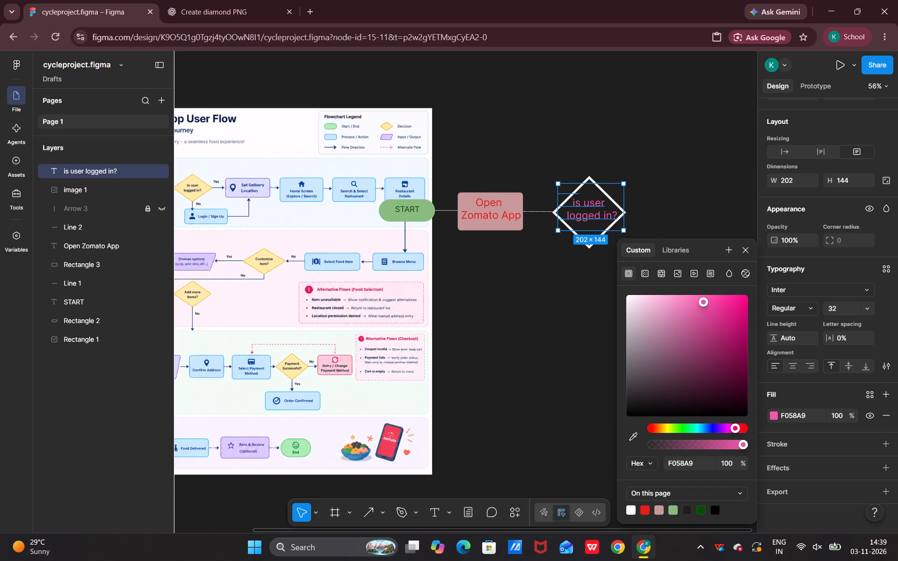
Shift the fill hue of the "is user logged in?" label from pink to red.
{"action": "left_click_drag", "start_coordinate": [734, 427], "coordinate": [746, 425]}
{"action": "left_click", "coordinate": [682, 171]}
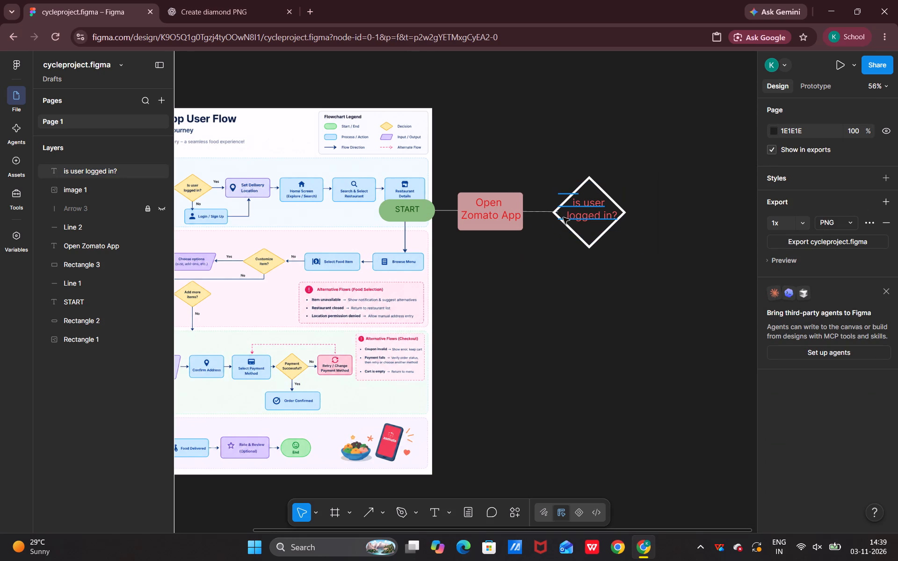
Move the diamond image to about X 480, Y -41 around its label.
{"action": "left_click", "coordinate": [563, 260]}
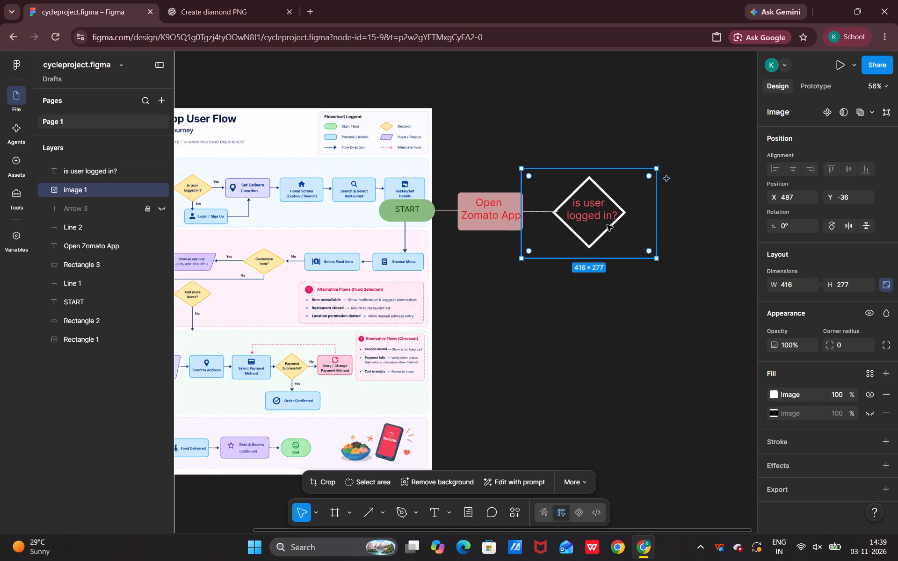
{"action": "left_click", "coordinate": [627, 235]}
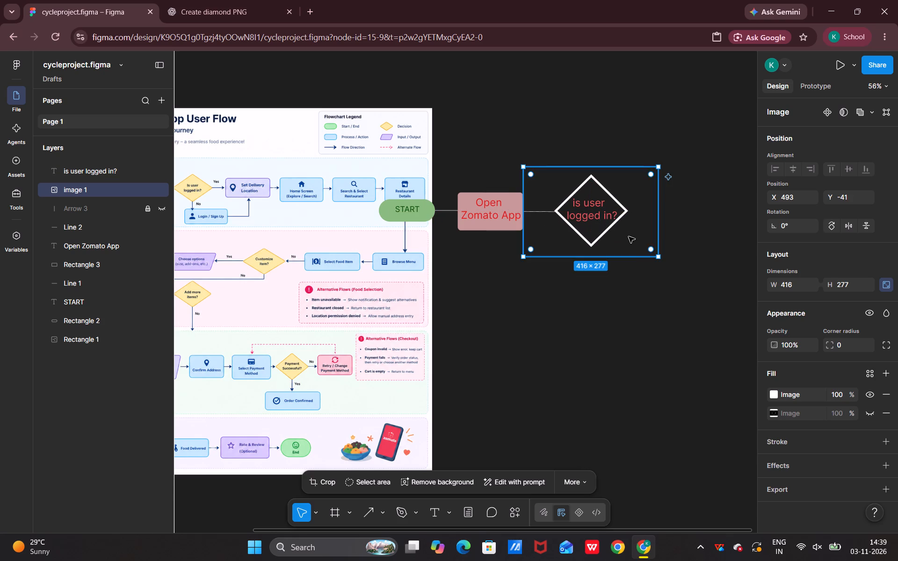
{"action": "left_click", "coordinate": [600, 225]}
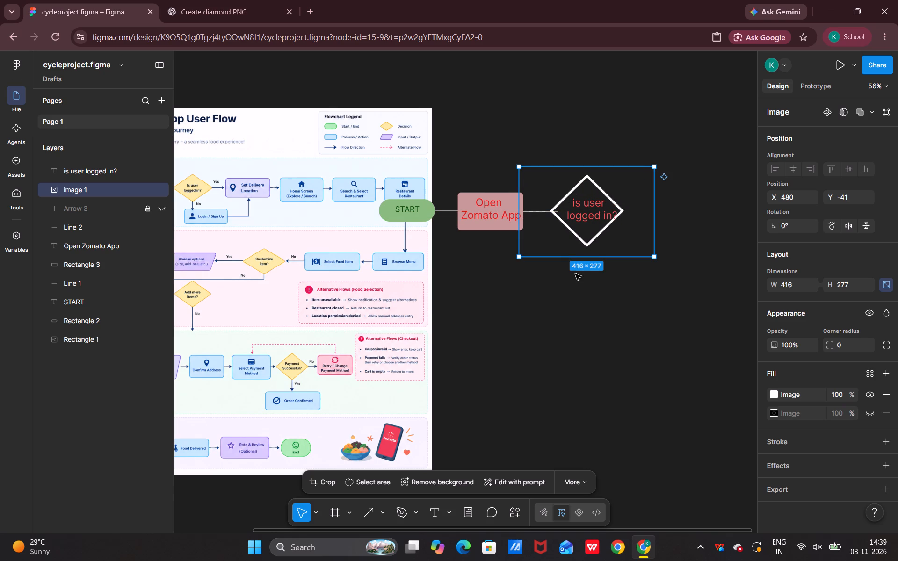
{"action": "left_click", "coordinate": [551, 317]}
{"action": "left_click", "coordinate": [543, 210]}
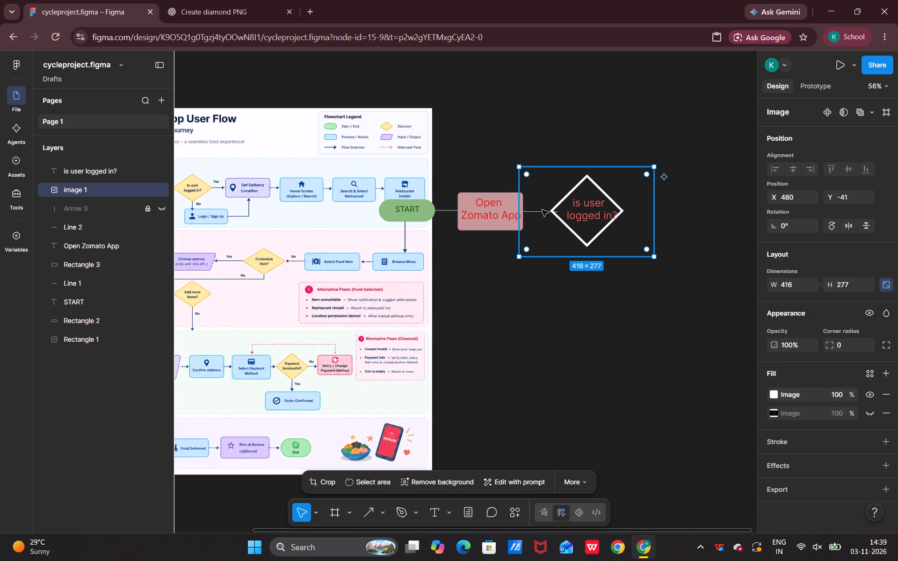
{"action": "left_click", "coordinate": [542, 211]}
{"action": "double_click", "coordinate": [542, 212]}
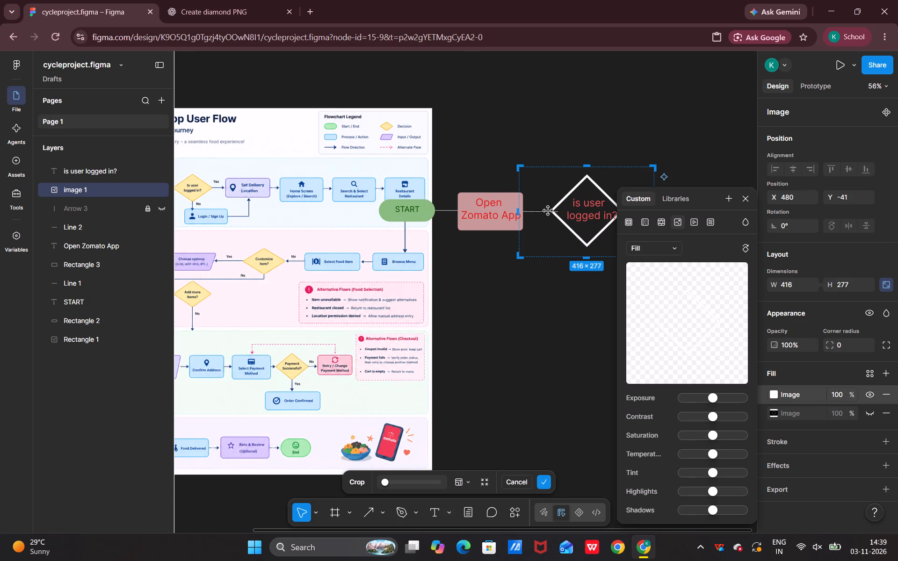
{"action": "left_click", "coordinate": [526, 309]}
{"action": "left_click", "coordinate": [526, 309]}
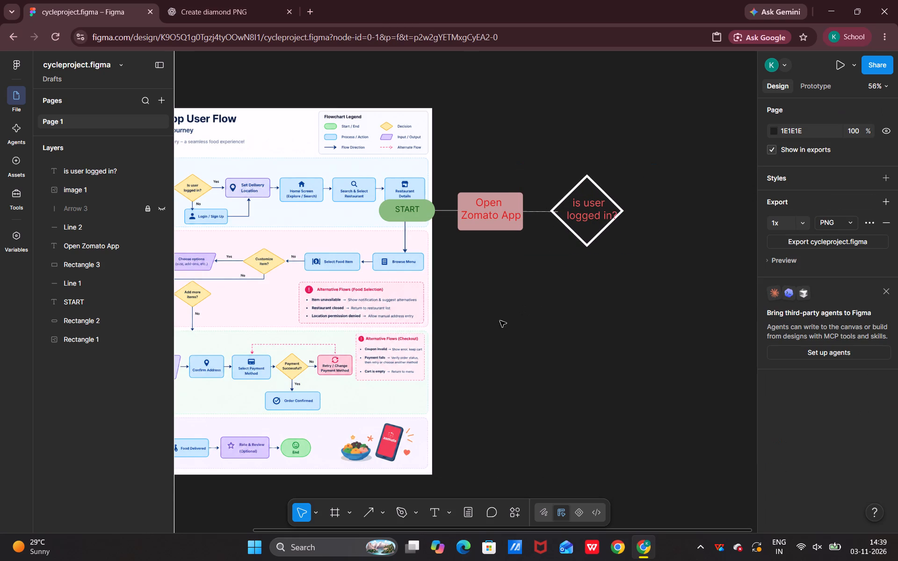
Shift the diamond image horizontally to about X 492, Y -41 so that it frames the "is user logged in?" label.
{"action": "left_click", "coordinate": [595, 219]}
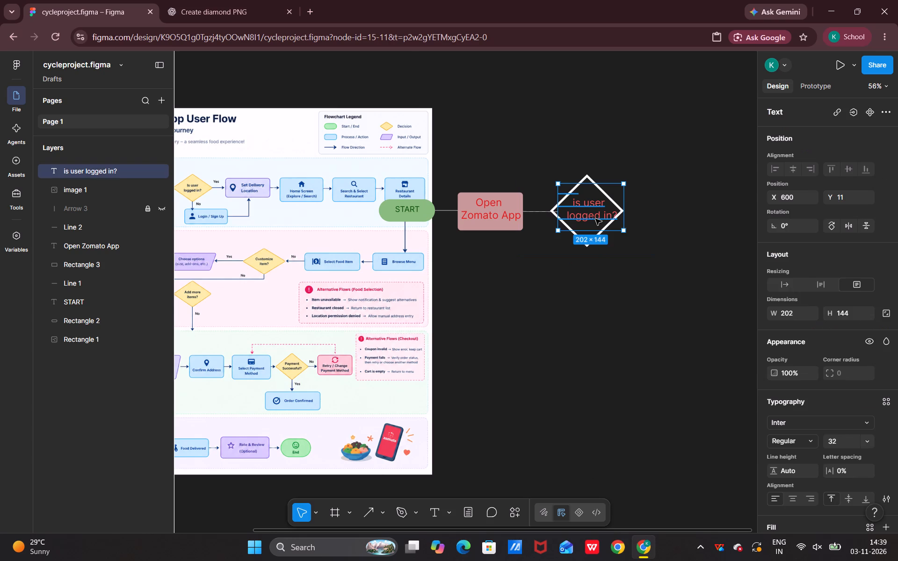
{"action": "left_click_drag", "start_coordinate": [590, 252], "coordinate": [597, 253]}
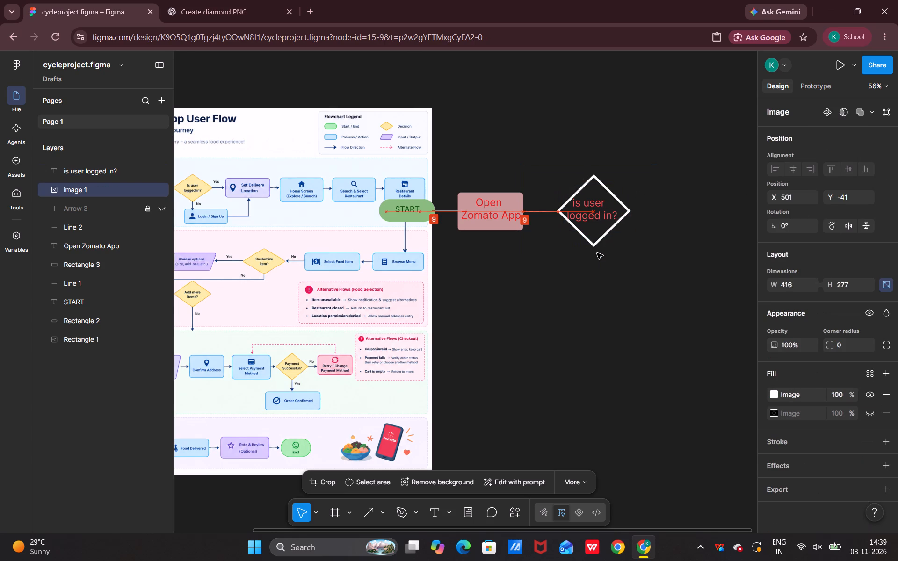
{"action": "left_click_drag", "start_coordinate": [597, 253], "coordinate": [595, 253]}
{"action": "left_click", "coordinate": [570, 308]}
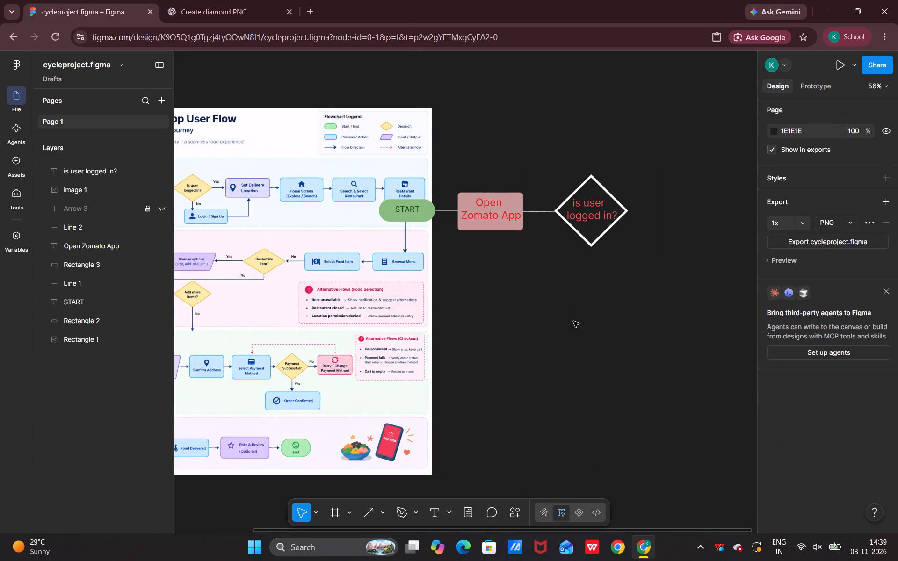
{"action": "left_click", "coordinate": [591, 233]}
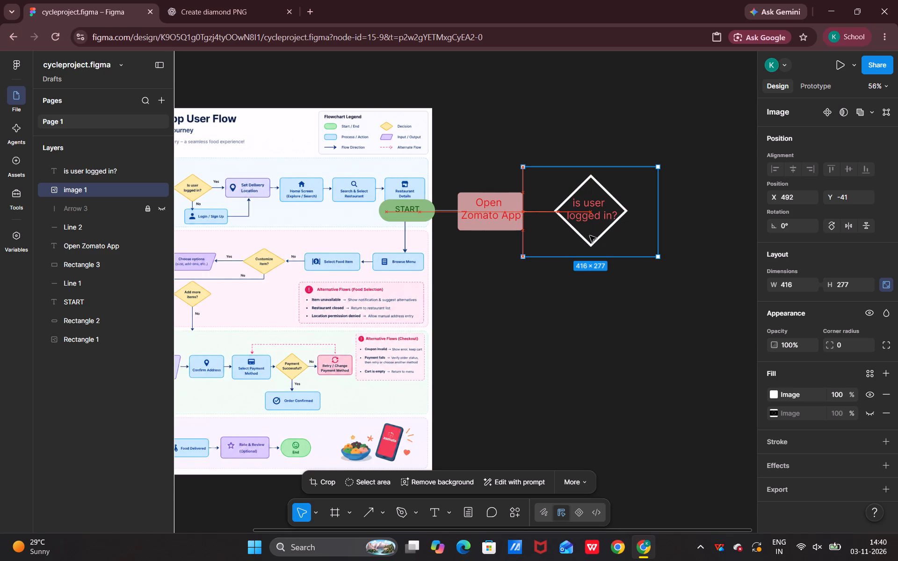
{"action": "left_click", "coordinate": [565, 299]}
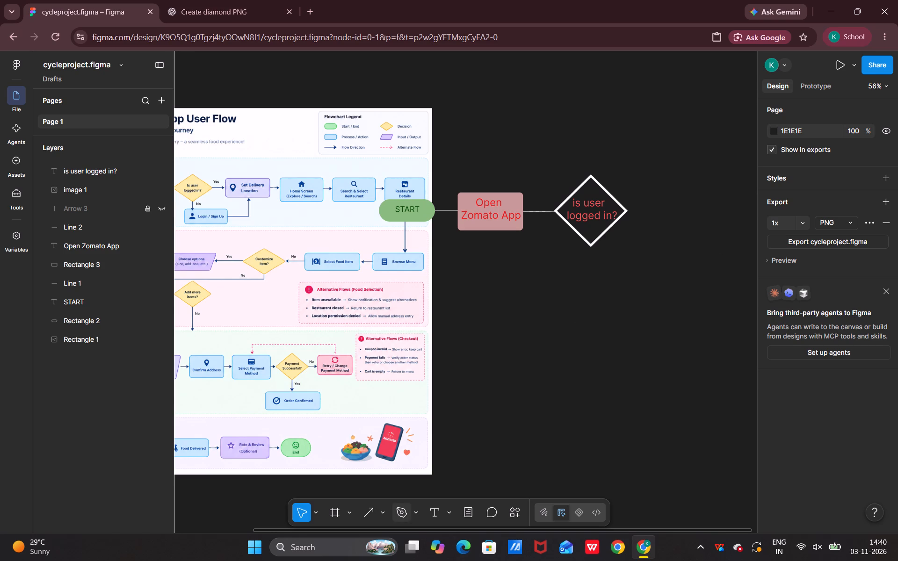
Draw a horizontal arrow about 160 long, pointing right from the diamond's right corner.
{"action": "left_click", "coordinate": [365, 511]}
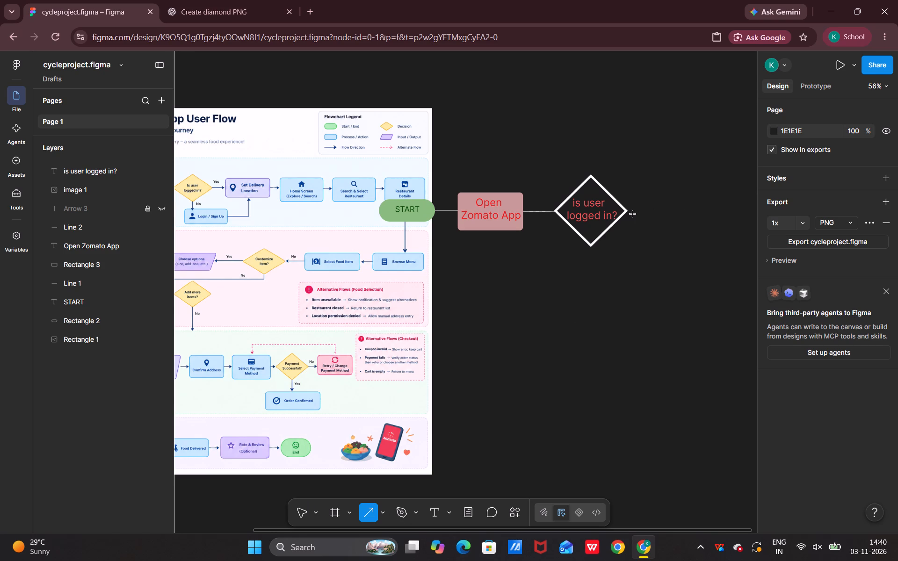
{"action": "left_click_drag", "start_coordinate": [628, 211], "coordinate": [673, 208]}
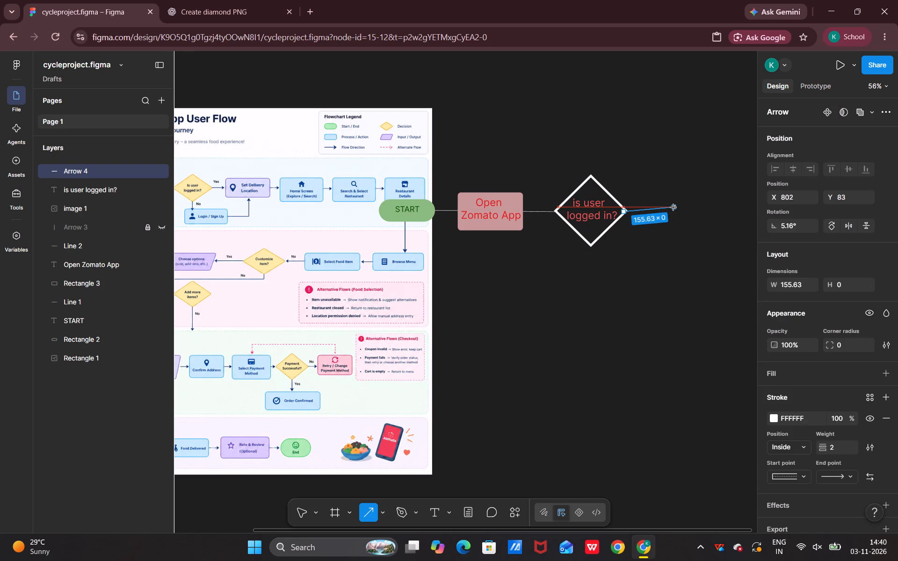
{"action": "left_click_drag", "start_coordinate": [673, 208], "coordinate": [677, 214]}
{"action": "left_click", "coordinate": [575, 303]}
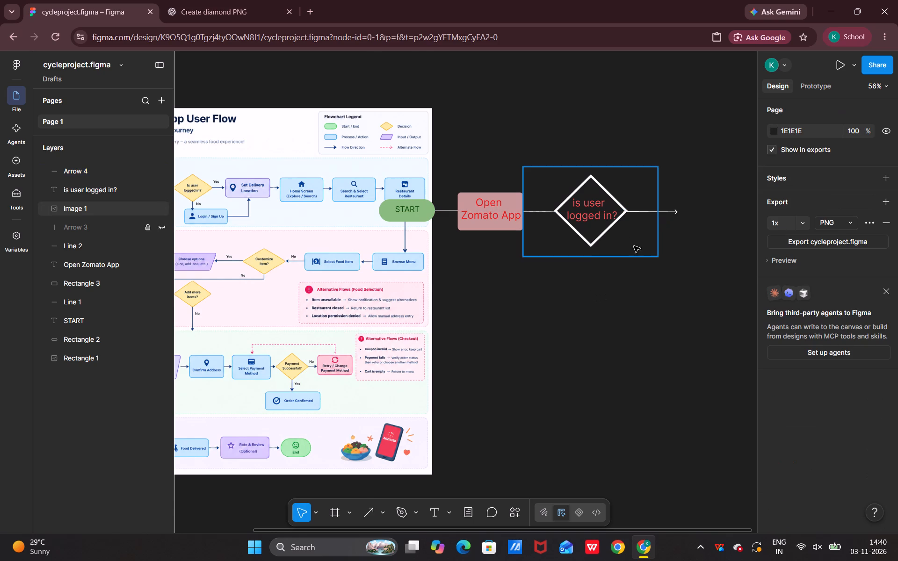
{"action": "left_click", "coordinate": [624, 289]}
Add a "YES" text label in a box about 112 × 38, placed just above the middle of the arrow leaving the diamond.
{"action": "left_click", "coordinate": [438, 515]}
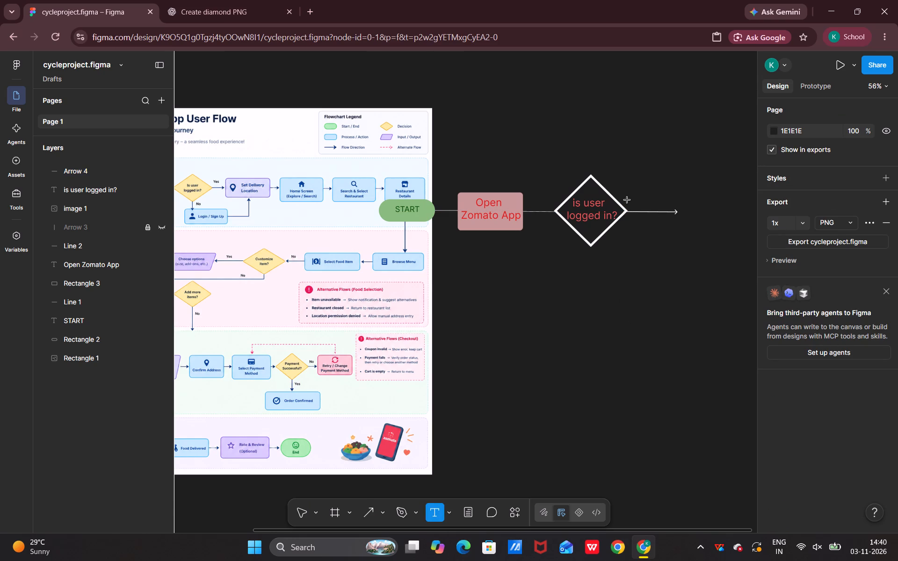
{"action": "left_click_drag", "start_coordinate": [634, 201], "coordinate": [671, 223]}
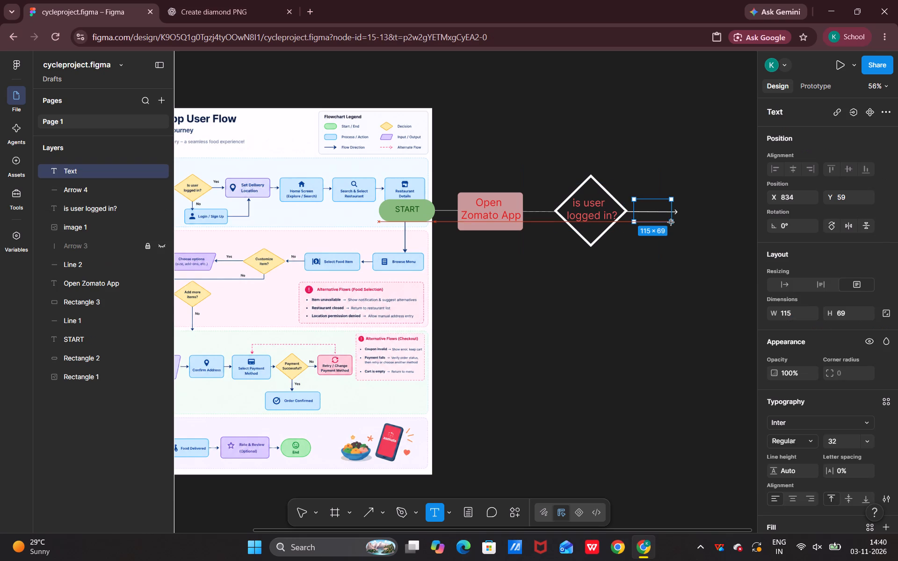
{"action": "left_click_drag", "start_coordinate": [671, 223], "coordinate": [668, 215]}
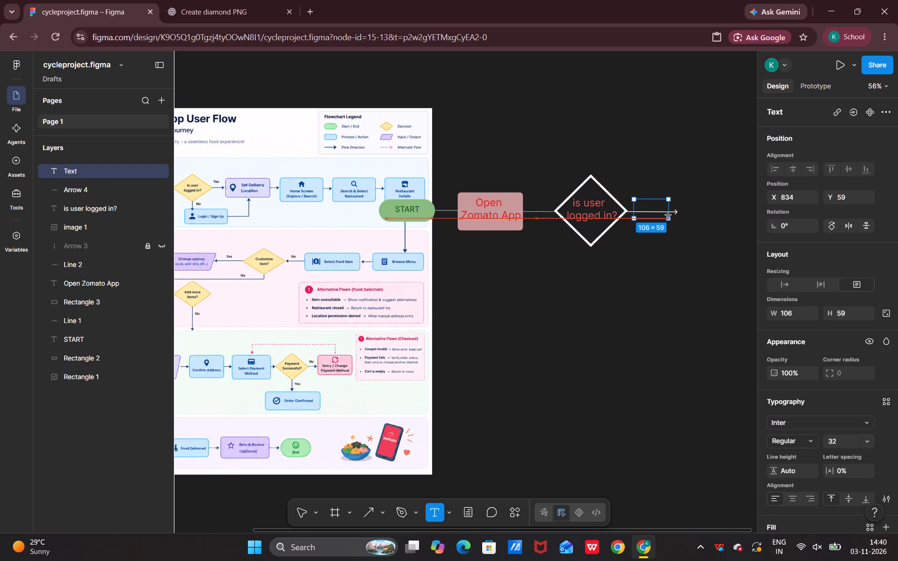
{"action": "left_click_drag", "start_coordinate": [668, 215], "coordinate": [670, 211]}
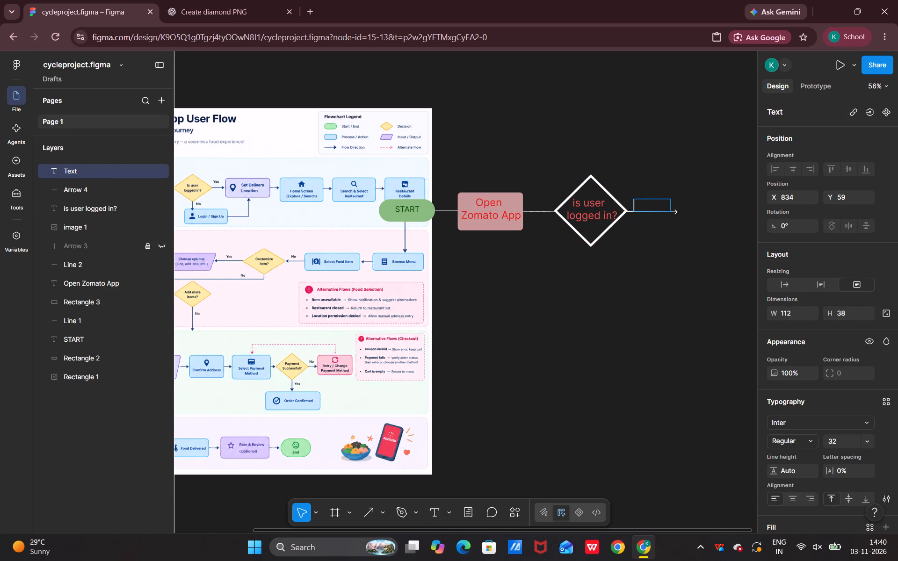
{"action": "type", "text": "YES"}
{"action": "left_click", "coordinate": [653, 223]}
{"action": "left_click_drag", "start_coordinate": [652, 206], "coordinate": [651, 199]}
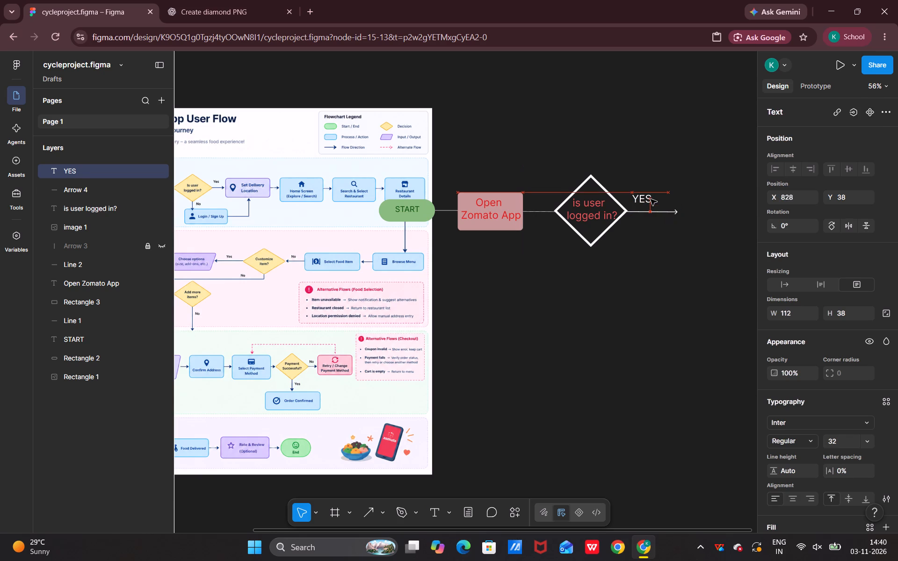
{"action": "left_click_drag", "start_coordinate": [651, 199], "coordinate": [662, 205]}
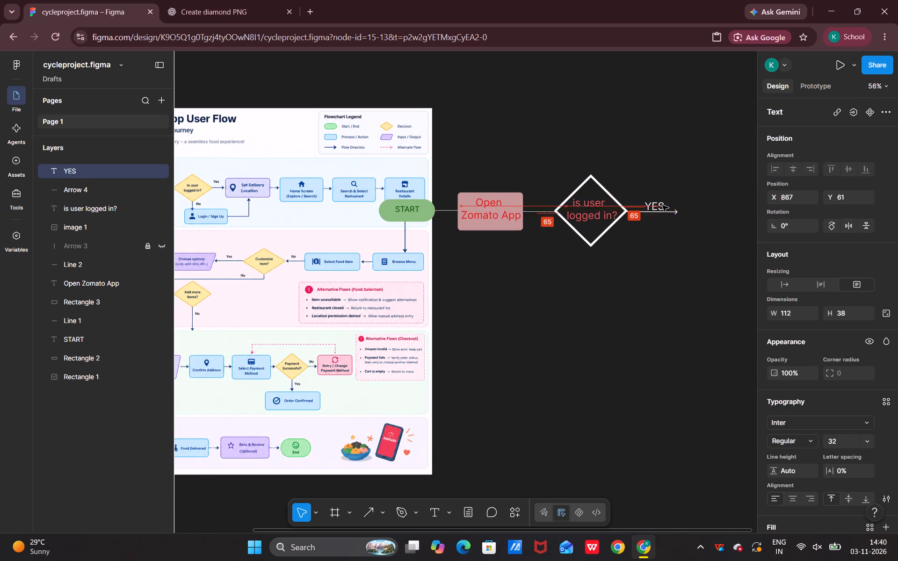
{"action": "left_click_drag", "start_coordinate": [662, 205], "coordinate": [663, 202]}
{"action": "left_click", "coordinate": [632, 262]}
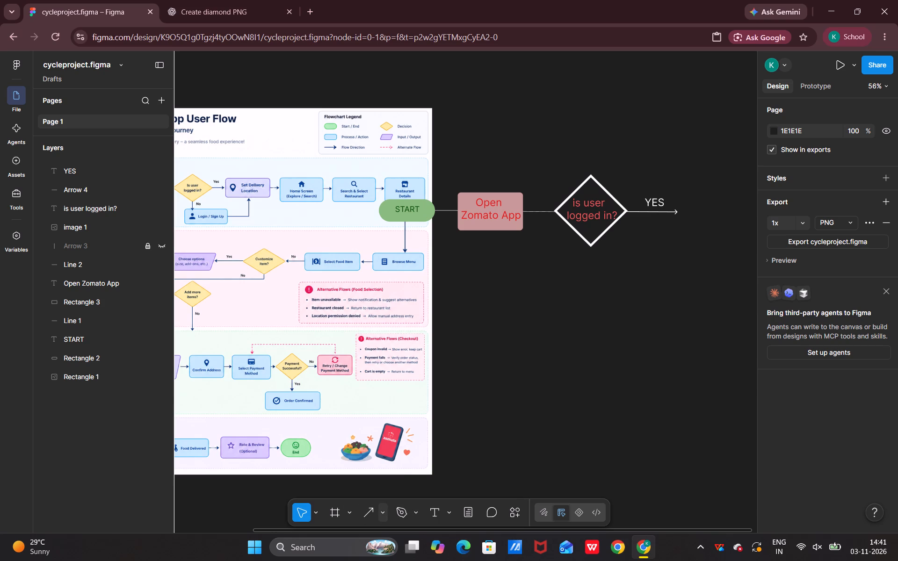
Draw a rectangle about 266 × 106 just beyond the tip of the YES arrow.
{"action": "left_click", "coordinate": [378, 513]}
{"action": "left_click", "coordinate": [440, 405]}
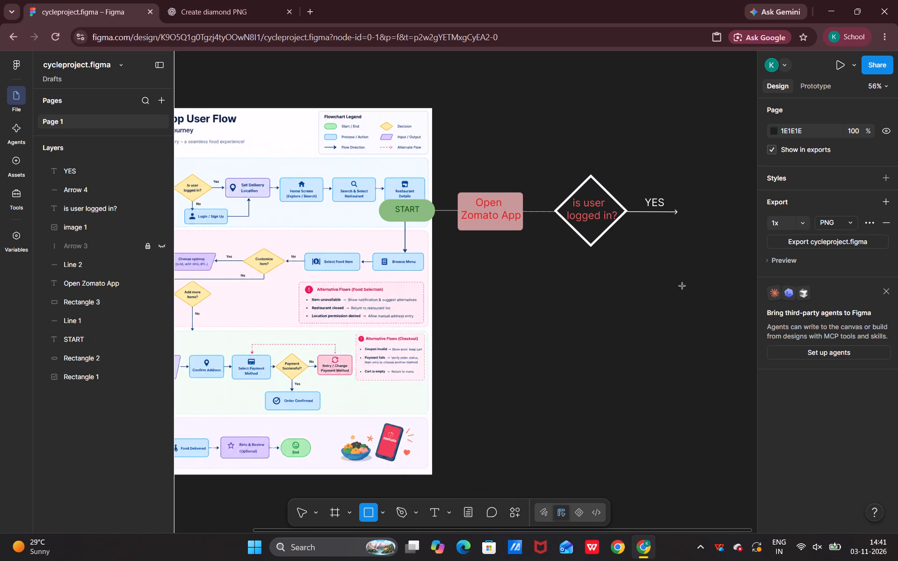
{"action": "left_click", "coordinate": [321, 513]}
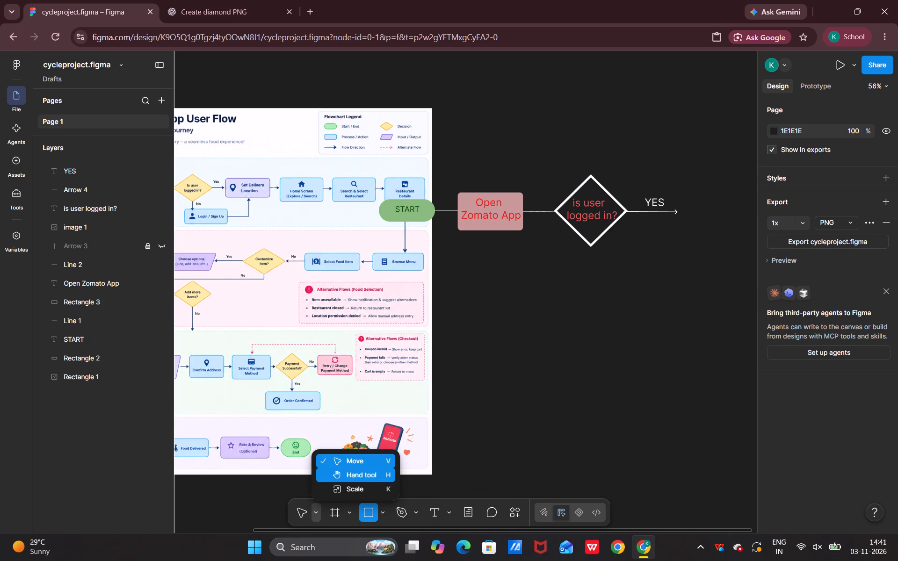
{"action": "left_click", "coordinate": [351, 473]}
{"action": "left_click_drag", "start_coordinate": [596, 338], "coordinate": [380, 351]}
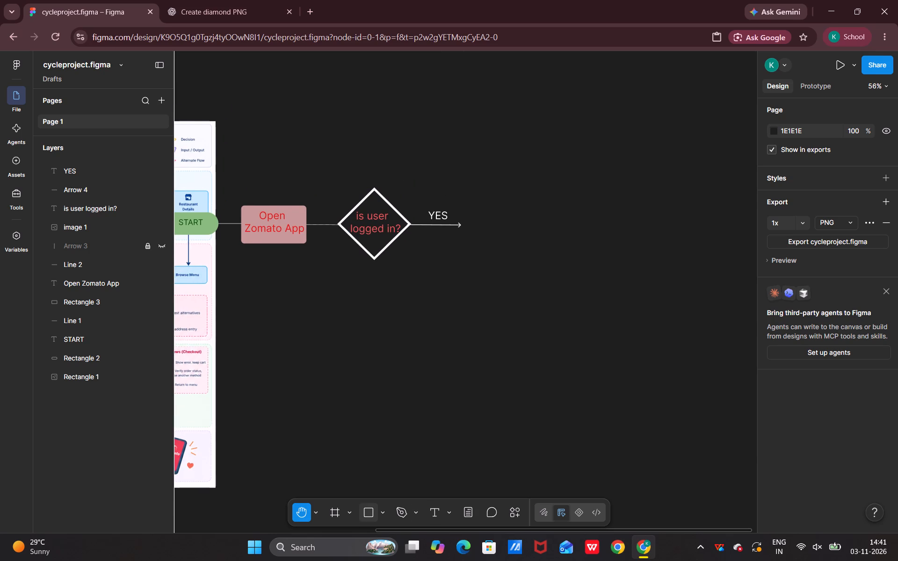
{"action": "left_click_drag", "start_coordinate": [295, 404], "coordinate": [457, 412]}
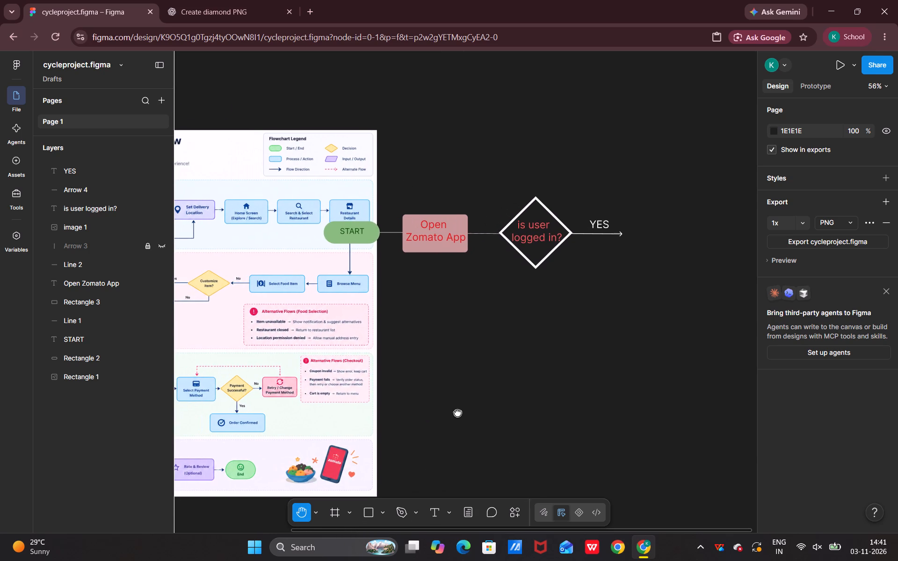
{"action": "left_click_drag", "start_coordinate": [457, 412], "coordinate": [463, 410]}
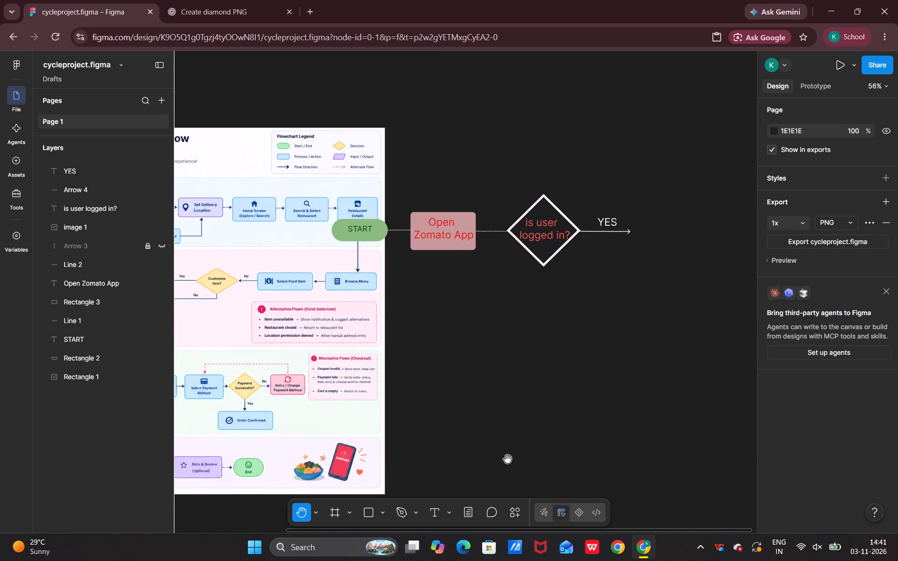
{"action": "left_click", "coordinate": [372, 511]}
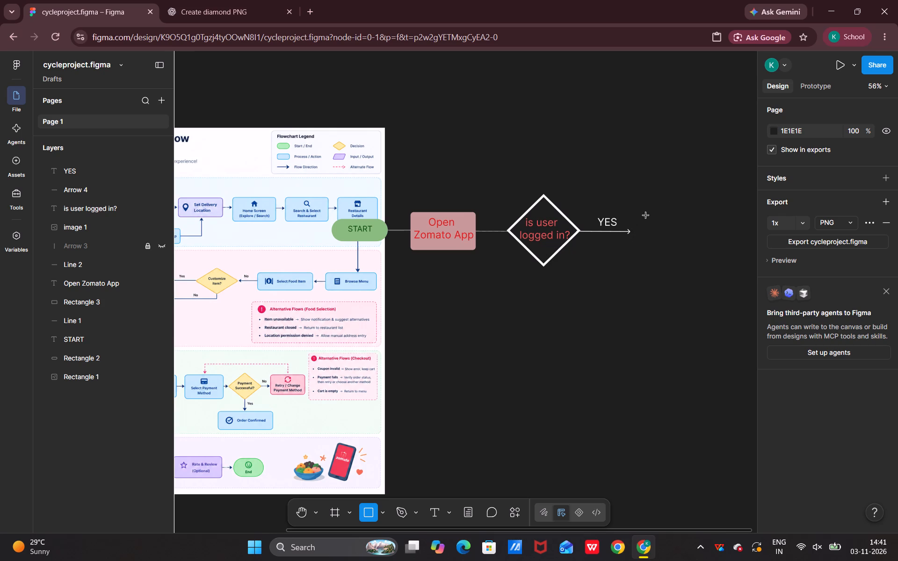
{"action": "left_click_drag", "start_coordinate": [637, 215], "coordinate": [705, 245]}
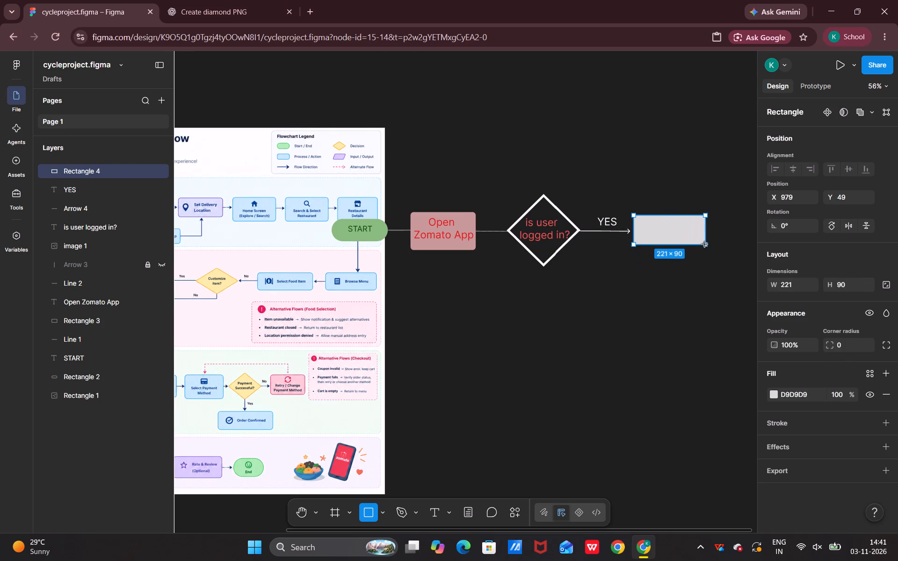
{"action": "left_click_drag", "start_coordinate": [705, 245], "coordinate": [718, 248]}
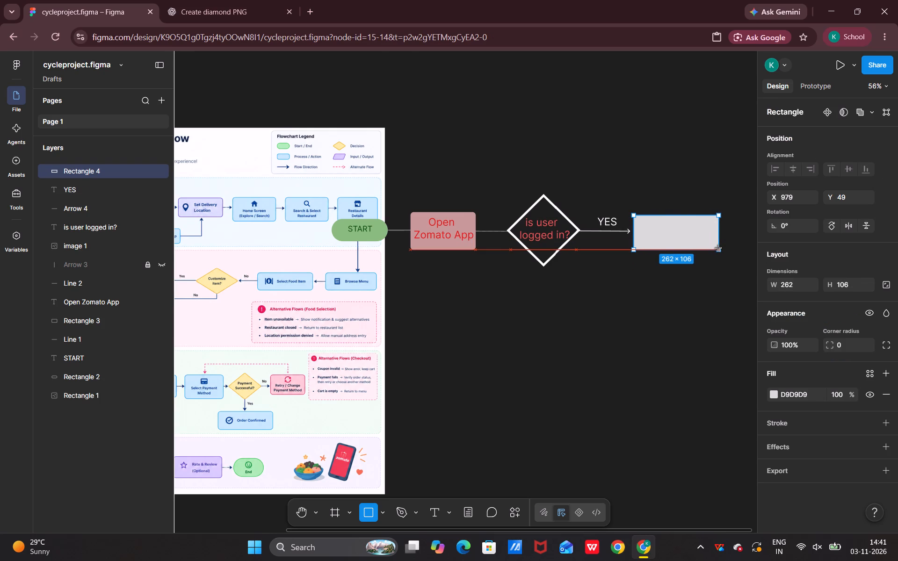
{"action": "left_click_drag", "start_coordinate": [718, 248], "coordinate": [719, 250]}
{"action": "left_click_drag", "start_coordinate": [719, 250], "coordinate": [720, 250]}
Move the new rectangle to about X 967, Y 44 so that it meets the YES arrow's tip.
{"action": "left_click_drag", "start_coordinate": [670, 233], "coordinate": [669, 233]}
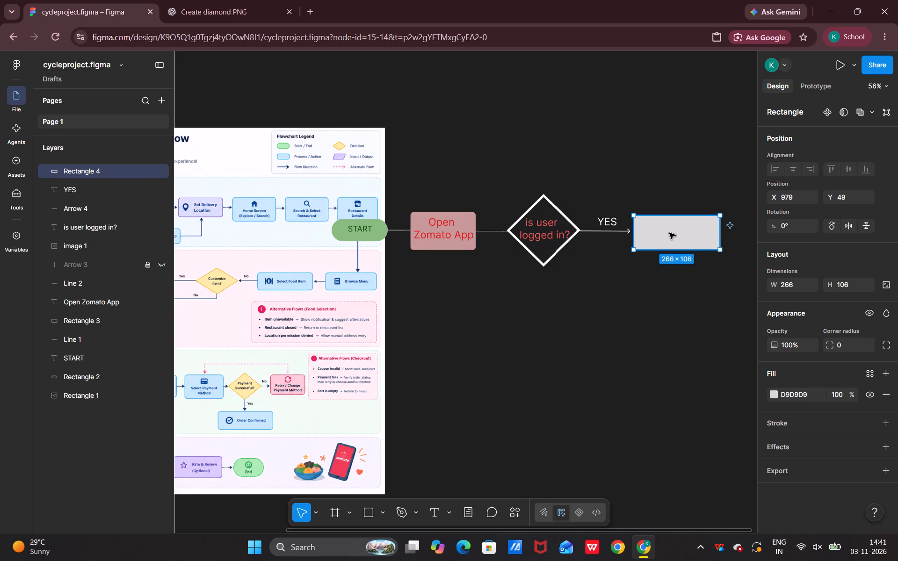
{"action": "left_click_drag", "start_coordinate": [669, 233], "coordinate": [665, 231]}
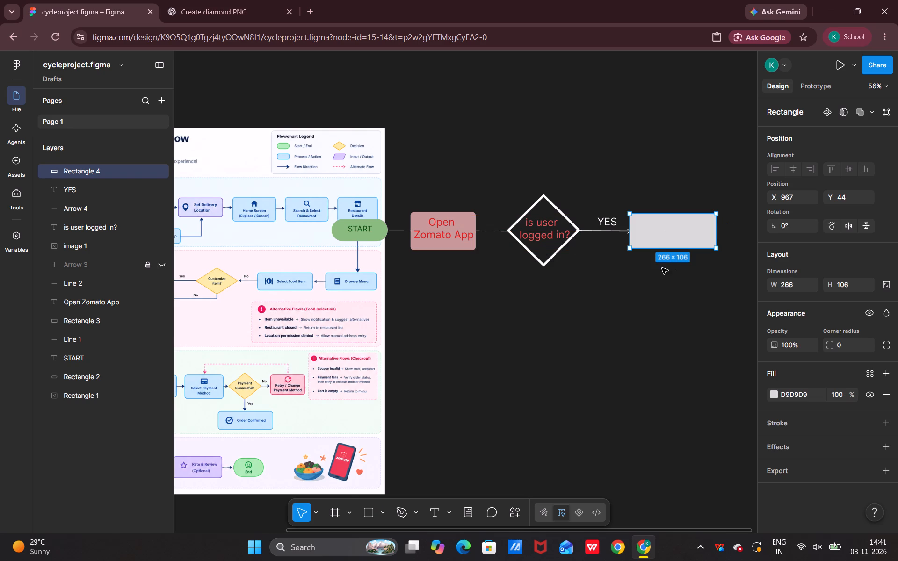
{"action": "left_click", "coordinate": [674, 230]}
Draw a text box about 242 × 69 inside the rectangle at the end of the YES arrow.
{"action": "left_click", "coordinate": [434, 514]}
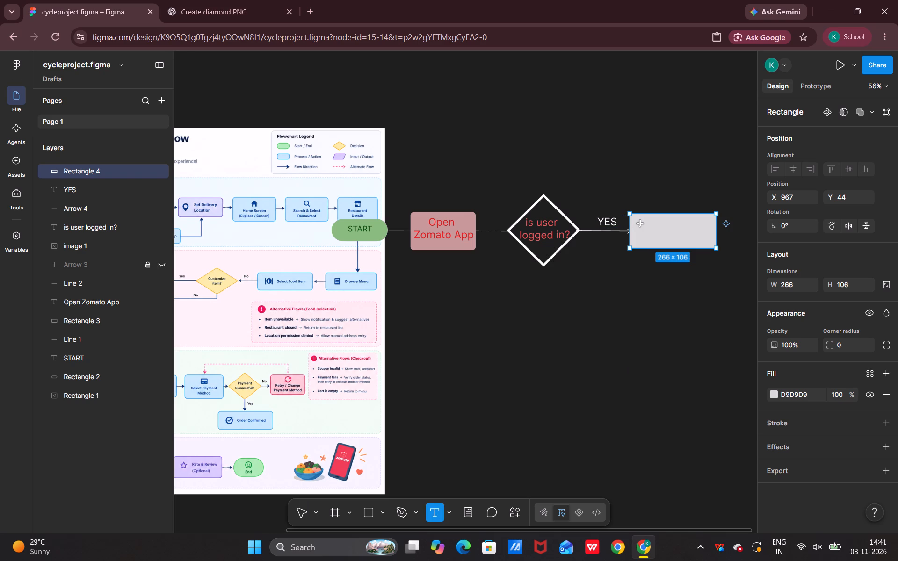
{"action": "left_click_drag", "start_coordinate": [636, 220], "coordinate": [687, 238]}
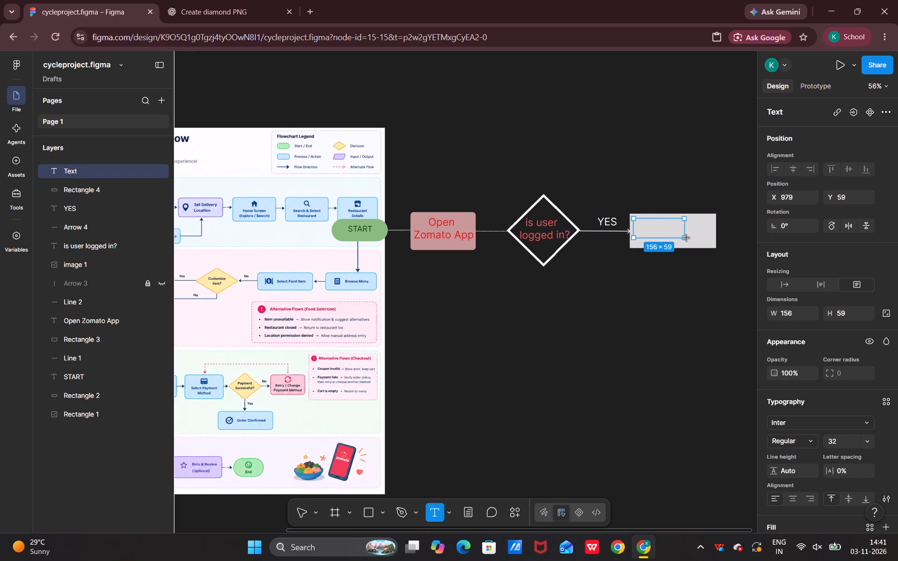
{"action": "left_click_drag", "start_coordinate": [687, 238], "coordinate": [712, 244]}
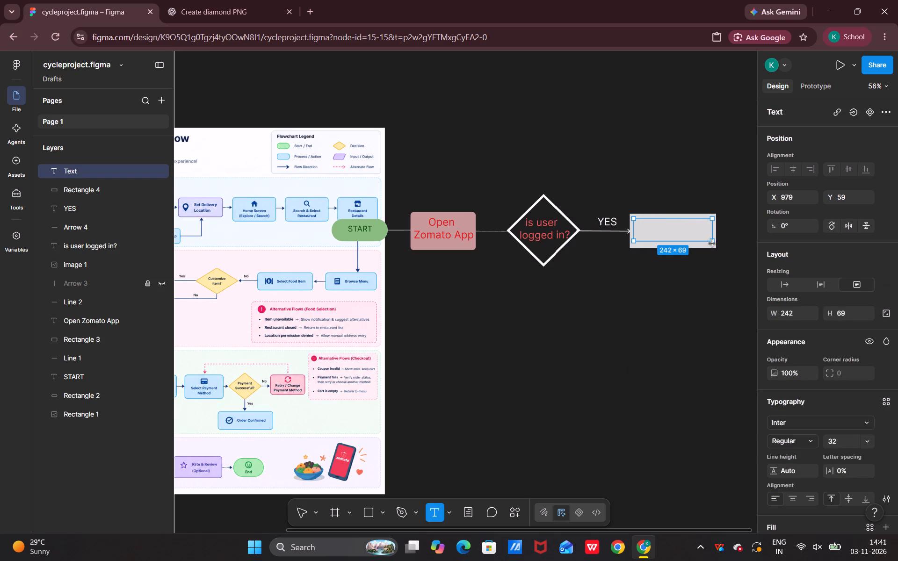
{"action": "left_click_drag", "start_coordinate": [712, 244], "coordinate": [711, 244]}
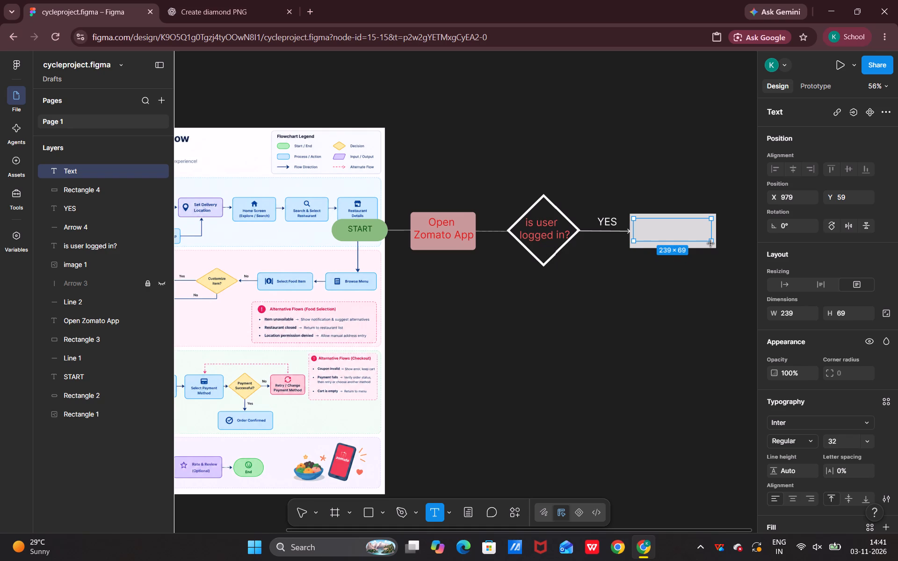
{"action": "left_click_drag", "start_coordinate": [711, 244], "coordinate": [712, 244]}
{"action": "left_click_drag", "start_coordinate": [712, 244], "coordinate": [712, 244]}
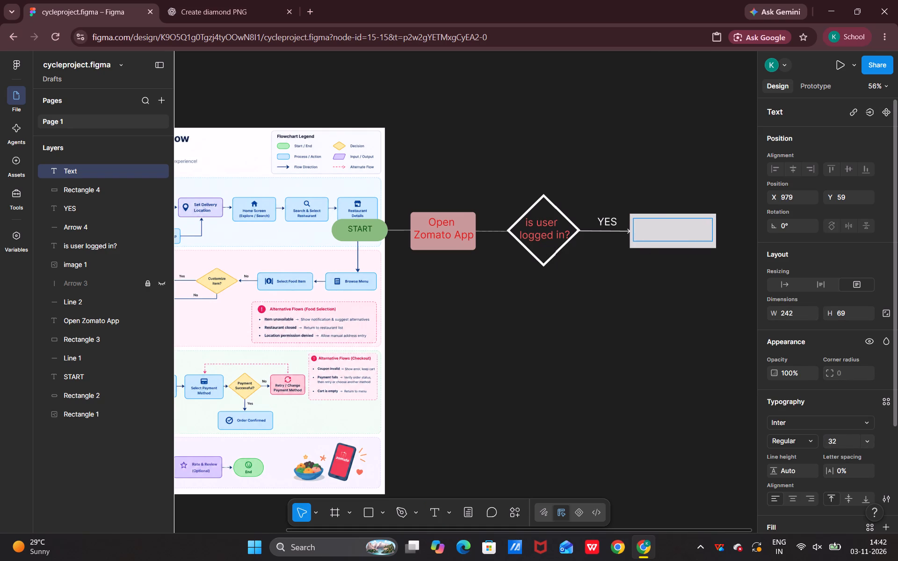
Set the text size to 24 and enter "Set Delievry" as the first line, indented with leading spaces.
{"action": "left_click", "coordinate": [867, 440]}
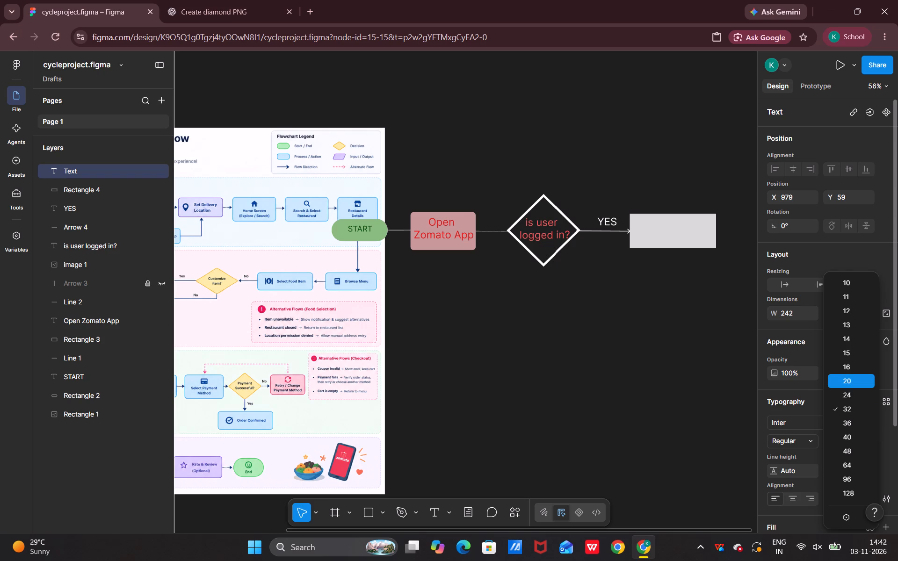
{"action": "left_click", "coordinate": [848, 394]}
{"action": "left_click", "coordinate": [647, 227]}
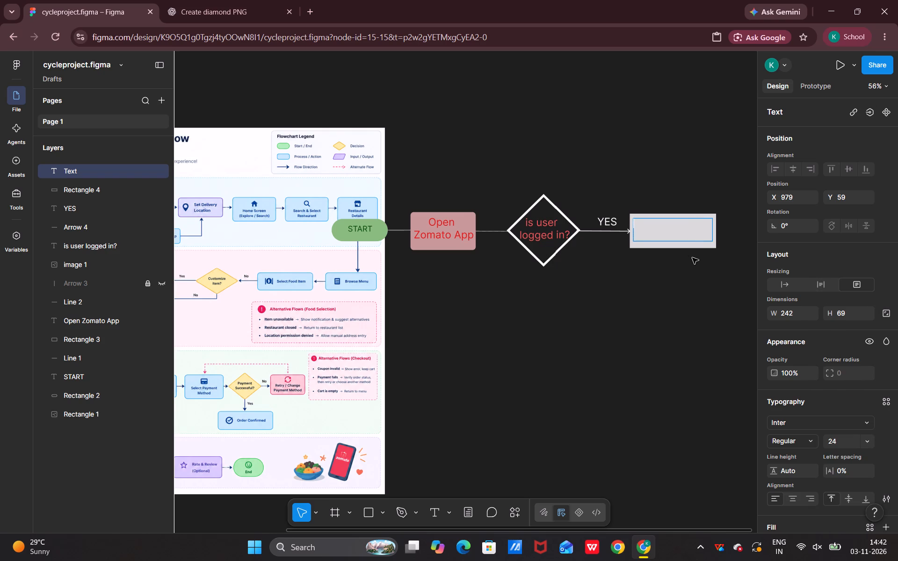
{"action": "key", "text": "space"}
{"action": "key", "text": "space"}
{"action": "key", "text": "space"}
{"action": "key", "text": "space"}
{"action": "key", "text": "space"}
{"action": "type", "text": "et"}
{"action": "key", "text": "space"}
{"action": "type", "text": "elievry"}
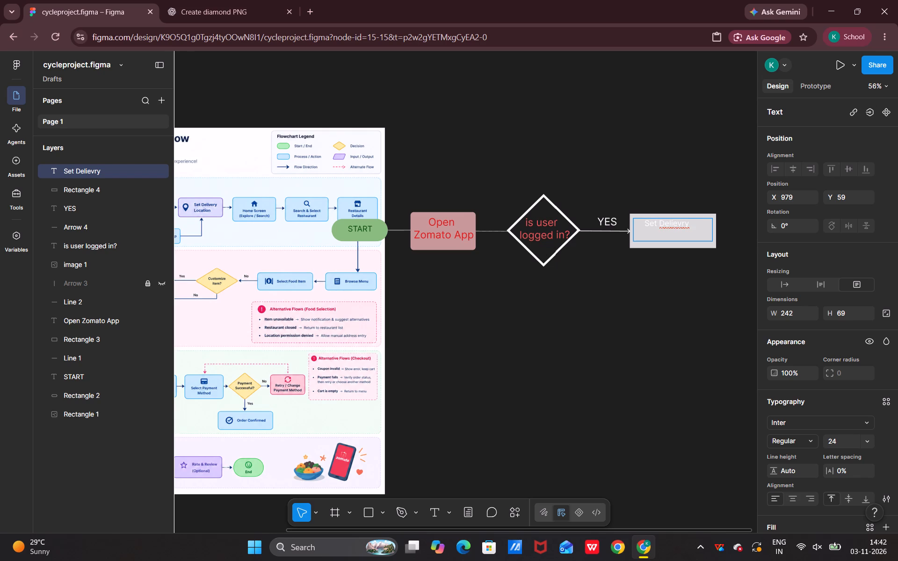
Widen the gap between "Set" and "Delievry" by two spaces.
{"action": "left_click", "coordinate": [659, 223]}
{"action": "key", "text": "space"}
{"action": "key", "text": "space"}
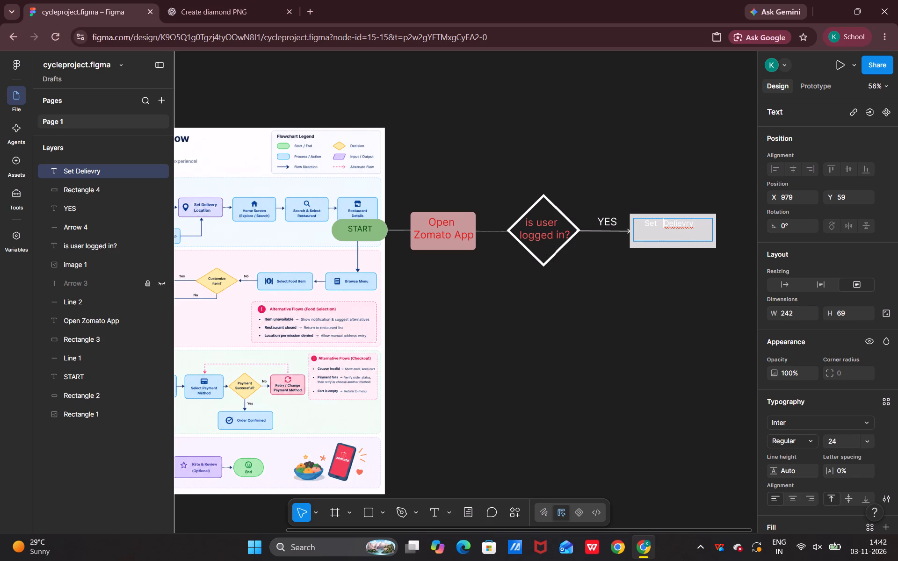
Add "Location" as a second line of the label, indented with spaces so it sits centred under "Set Delievry".
{"action": "left_click", "coordinate": [659, 231]}
{"action": "left_click", "coordinate": [650, 236]}
{"action": "left_click", "coordinate": [696, 224]}
{"action": "key", "text": "Return"}
{"action": "key", "text": "Tab"}
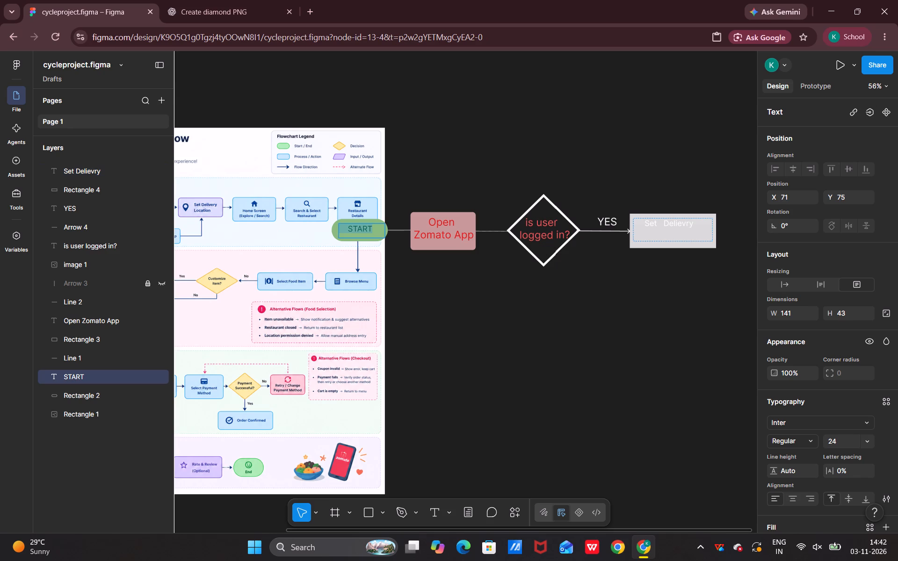
{"action": "left_click", "coordinate": [647, 230]}
{"action": "key", "text": "space"}
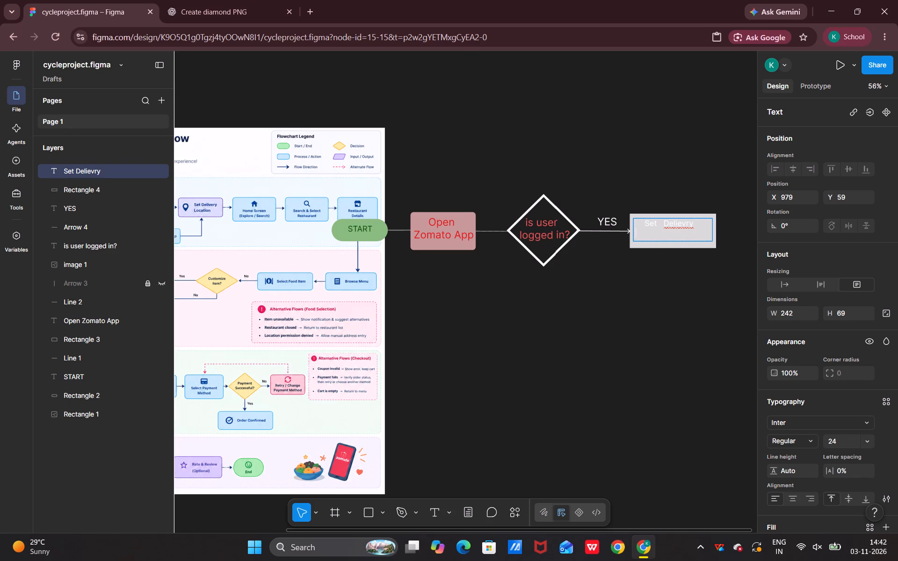
{"action": "key", "text": "space"}
{"action": "key", "text": "space"}
{"action": "key", "text": "space"}
{"action": "key", "text": "space"}
{"action": "key", "text": "space"}
{"action": "key", "text": "space"}
{"action": "key", "text": "space"}
{"action": "key", "text": "space"}
{"action": "key", "text": "space"}
{"action": "key", "text": "n"}
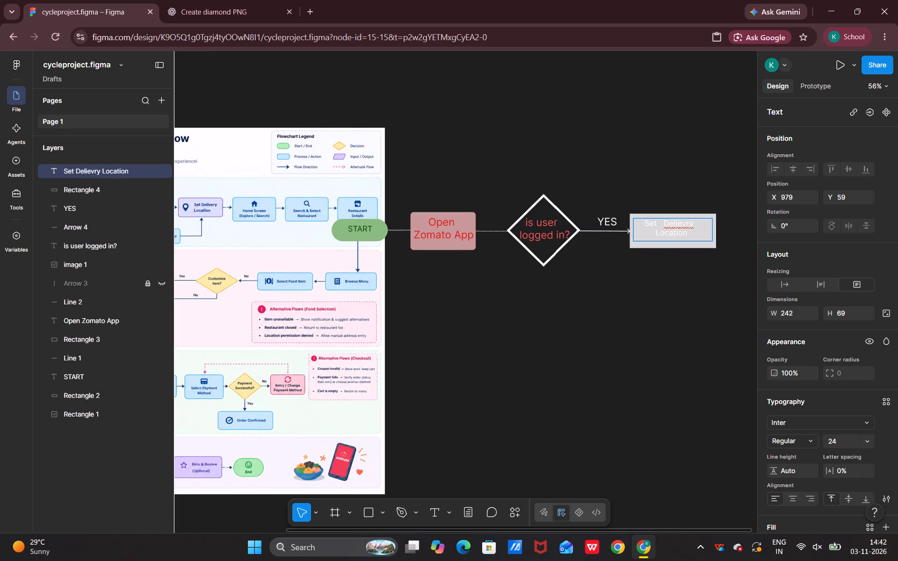
Remove one space between "Set" and "Delievry" and add one space before "Set" to centre the first line.
{"action": "left_click", "coordinate": [662, 223]}
{"action": "key", "text": "BackSpace"}
{"action": "left_click", "coordinate": [644, 224]}
{"action": "key", "text": "space"}
Remove one space before "Location" to better centre the second line of the label under "Set Delievry".
{"action": "key", "text": "space"}
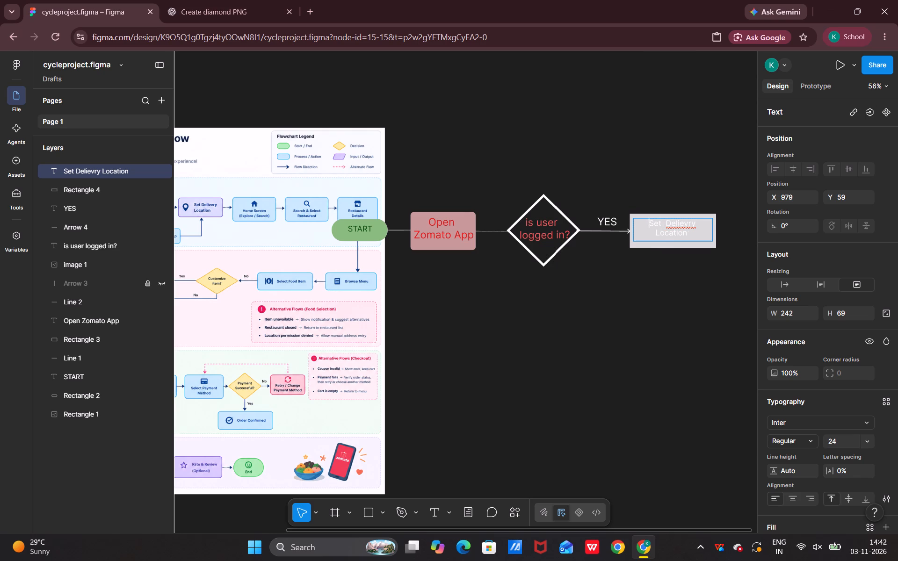
{"action": "key", "text": "BackSpace"}
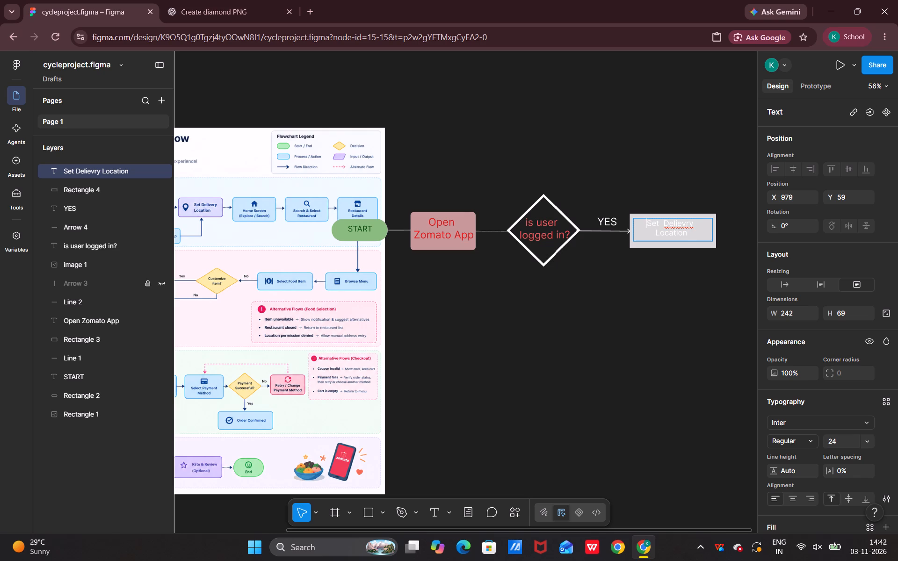
{"action": "left_click", "coordinate": [655, 233]}
{"action": "key", "text": "BackSpace"}
{"action": "left_click", "coordinate": [667, 259]}
Shrink the rectangle behind the Set Delievry Location label to about 236 × 95.
{"action": "left_click", "coordinate": [718, 248]}
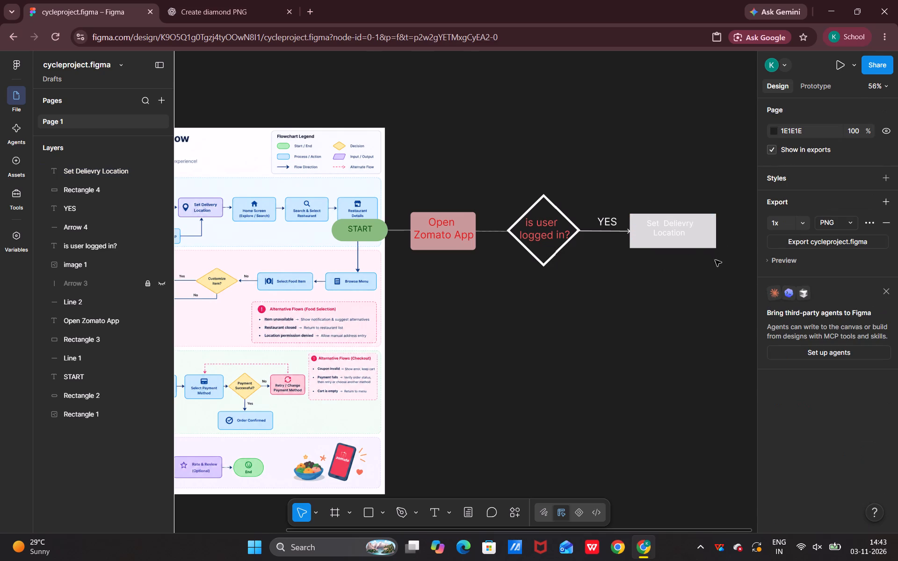
{"action": "left_click", "coordinate": [712, 245]}
{"action": "left_click", "coordinate": [709, 247]}
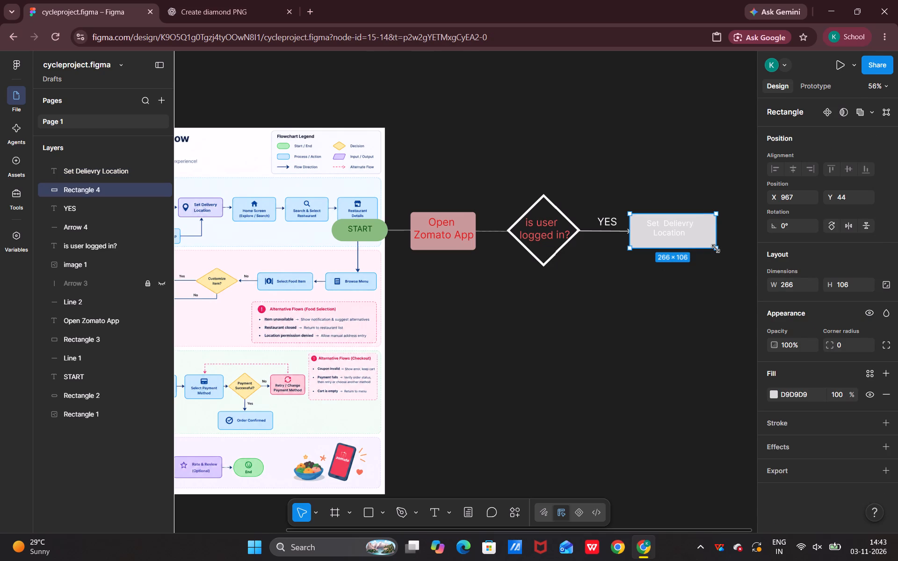
{"action": "left_click_drag", "start_coordinate": [716, 249], "coordinate": [714, 245]}
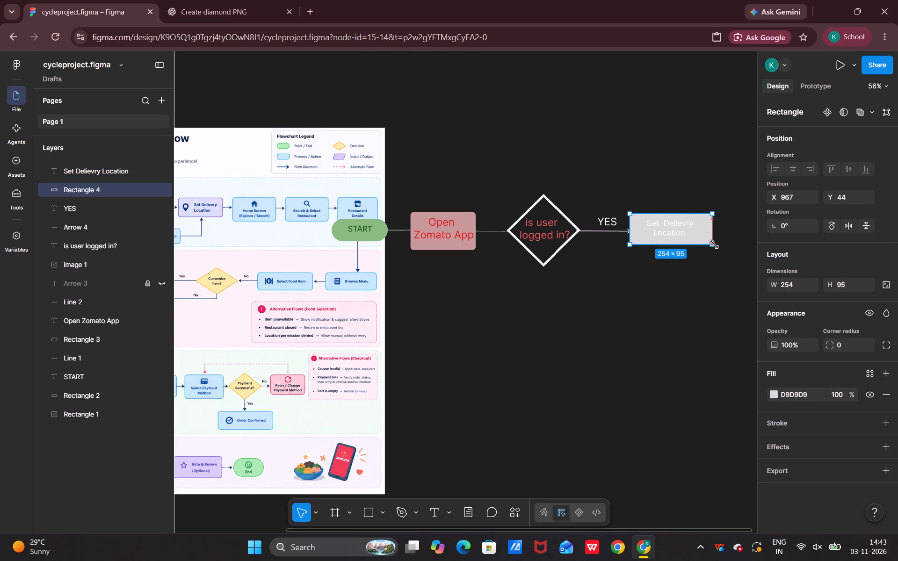
{"action": "left_click_drag", "start_coordinate": [714, 245], "coordinate": [705, 243]}
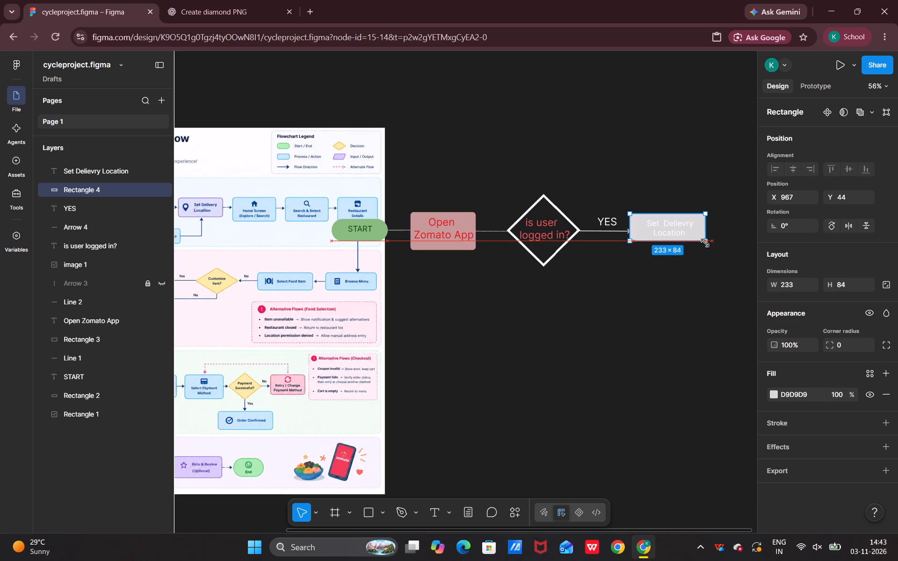
{"action": "left_click_drag", "start_coordinate": [705, 243], "coordinate": [706, 244]}
{"action": "left_click", "coordinate": [672, 299]}
Change the Set Delievry Location text fill to blue 3C62EA.
{"action": "left_click", "coordinate": [683, 232]}
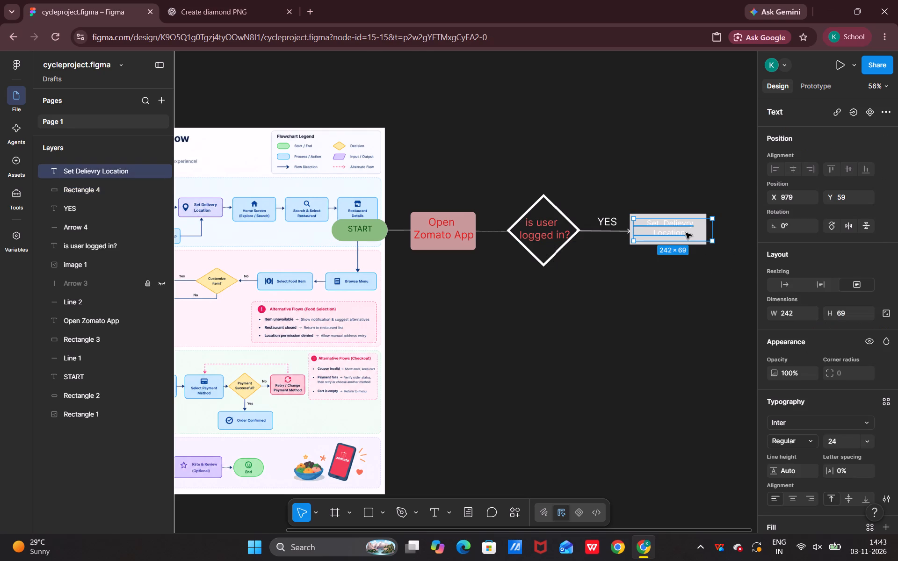
{"action": "scroll", "coordinate": [826, 433], "scroll_direction": "down", "scroll_amount": 5}
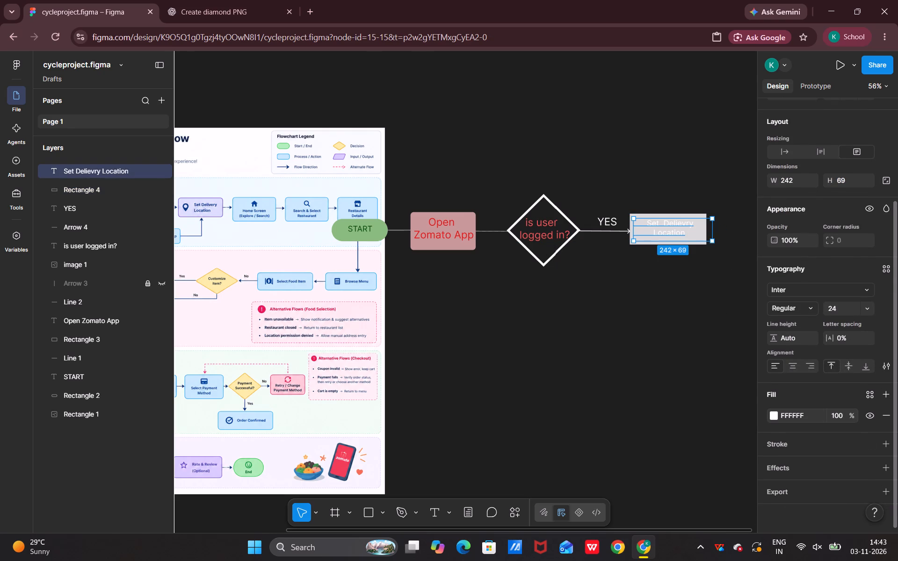
{"action": "left_click", "coordinate": [773, 414]}
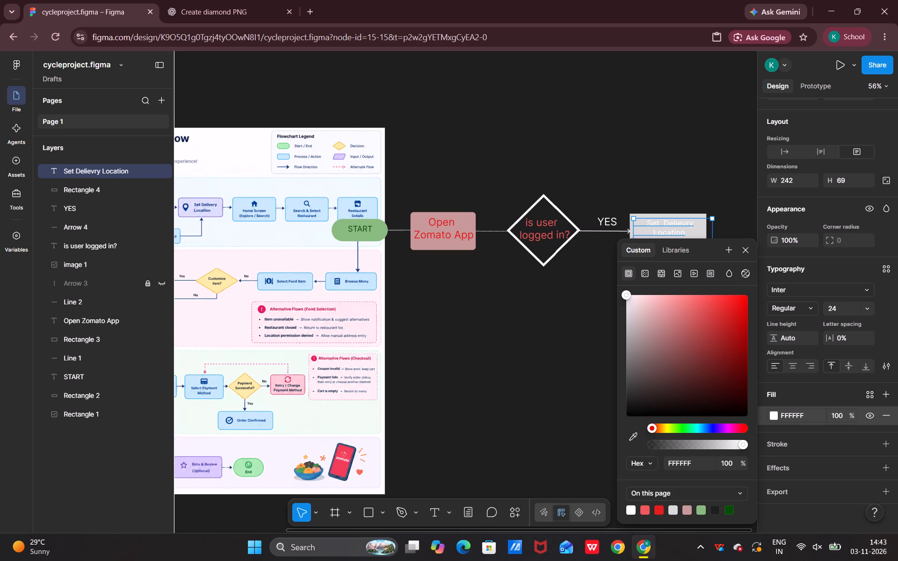
{"action": "left_click", "coordinate": [710, 425]}
{"action": "left_click_drag", "start_coordinate": [624, 292], "coordinate": [695, 319]}
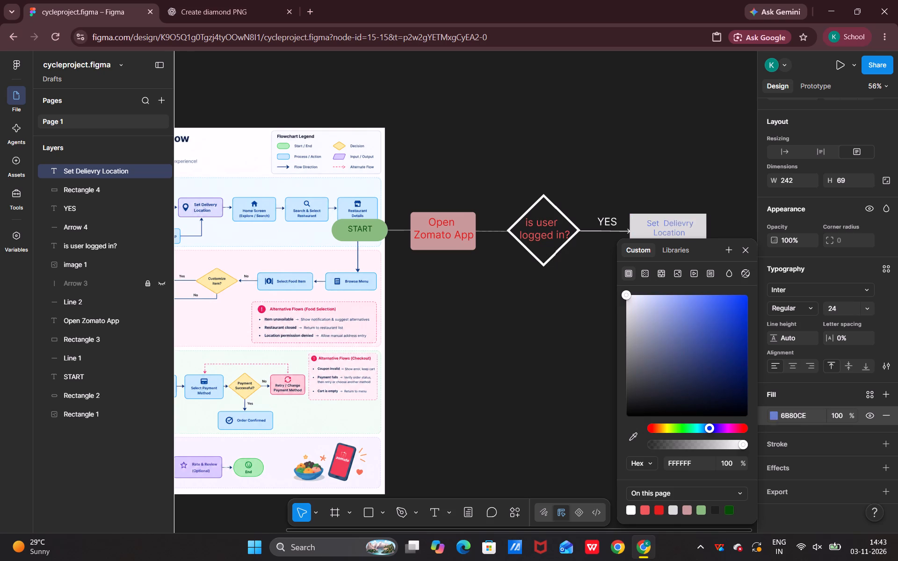
{"action": "left_click_drag", "start_coordinate": [695, 319], "coordinate": [733, 311]}
{"action": "left_click_drag", "start_coordinate": [732, 310], "coordinate": [717, 305]}
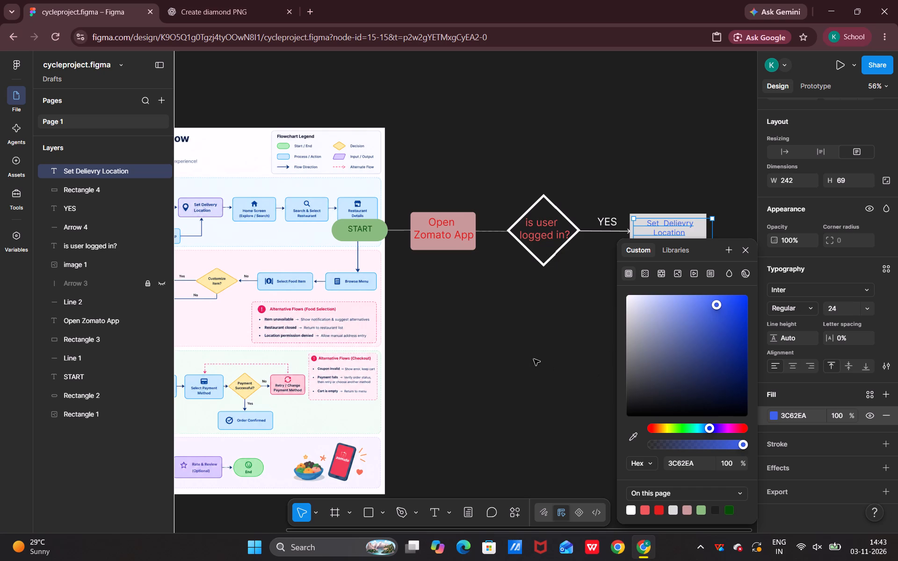
{"action": "left_click", "coordinate": [550, 356]}
Change the fill of the rectangle behind the Set Delievry Location label to light purple 9E94D7.
{"action": "left_click", "coordinate": [692, 232]}
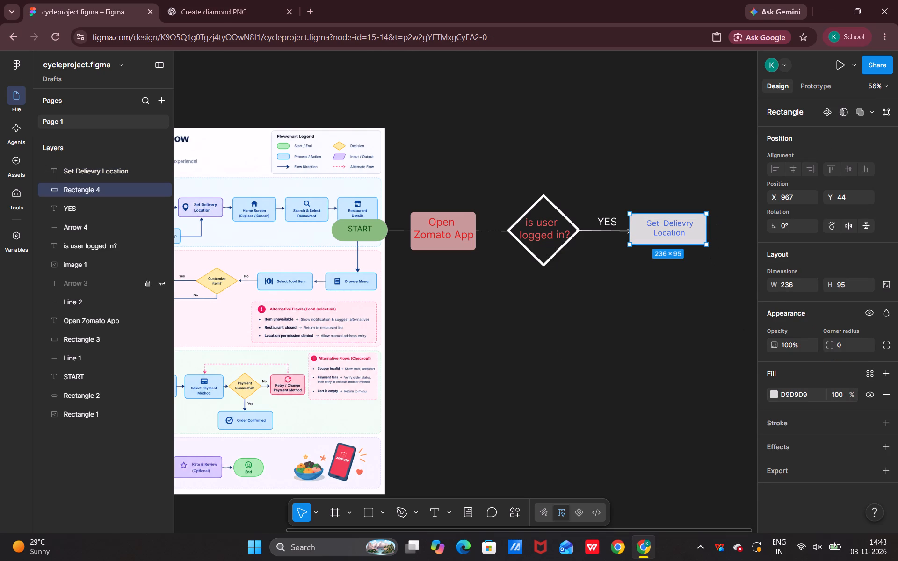
{"action": "left_click", "coordinate": [774, 393]}
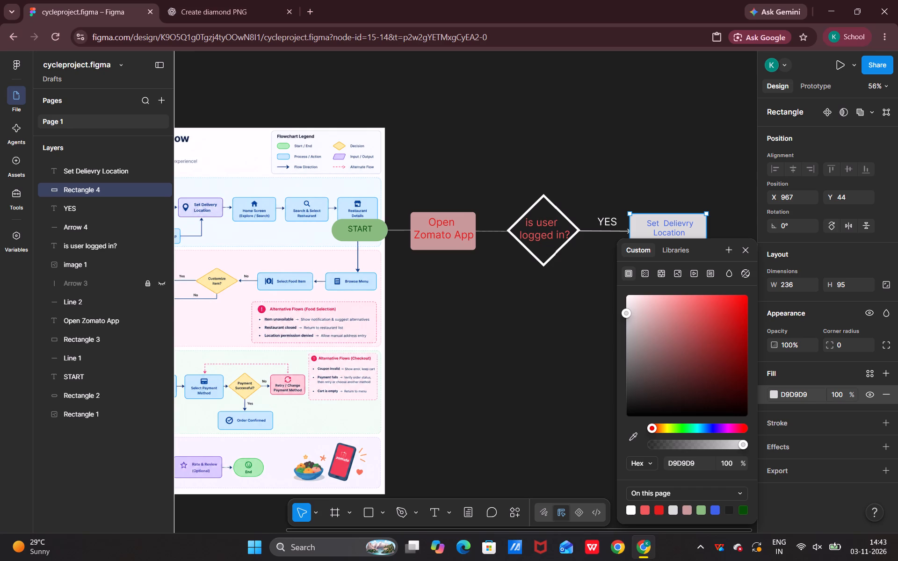
{"action": "left_click_drag", "start_coordinate": [653, 424], "coordinate": [715, 426]}
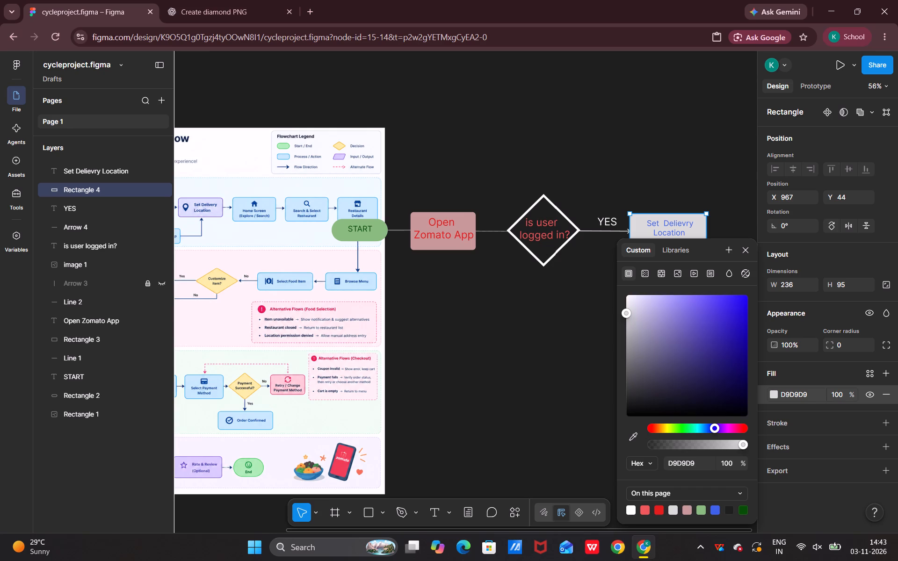
{"action": "left_click_drag", "start_coordinate": [715, 426], "coordinate": [715, 426]}
{"action": "left_click_drag", "start_coordinate": [623, 310], "coordinate": [669, 312]}
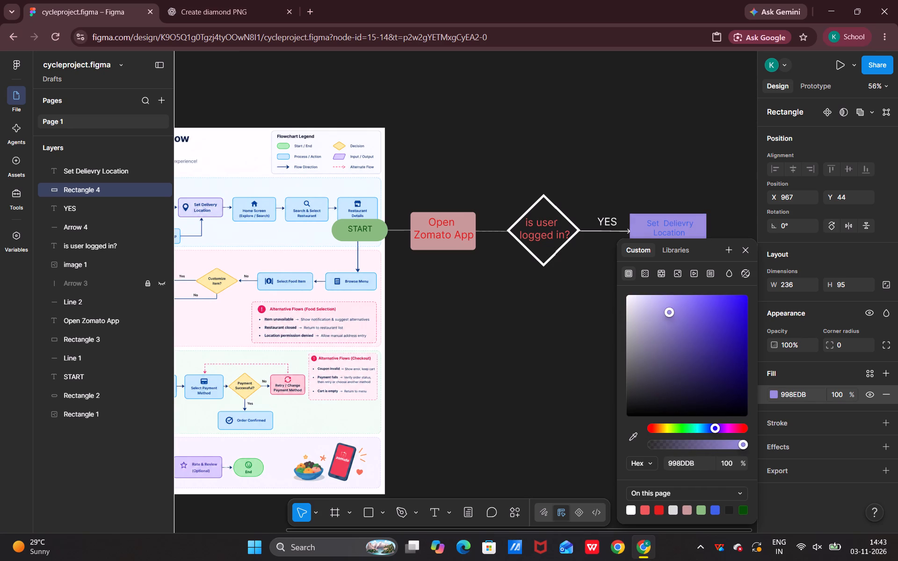
{"action": "left_click_drag", "start_coordinate": [669, 312], "coordinate": [664, 314]}
{"action": "left_click", "coordinate": [696, 201]}
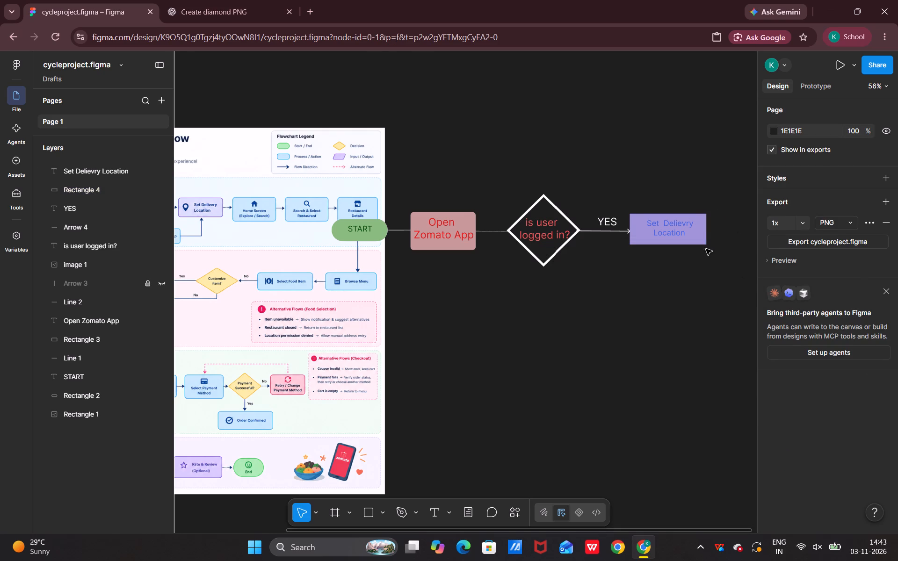
Add a red outside stroke of weight 1 to the Set Delievry Location text.
{"action": "left_click", "coordinate": [682, 231]}
{"action": "scroll", "coordinate": [845, 381], "scroll_direction": "down", "scroll_amount": 5}
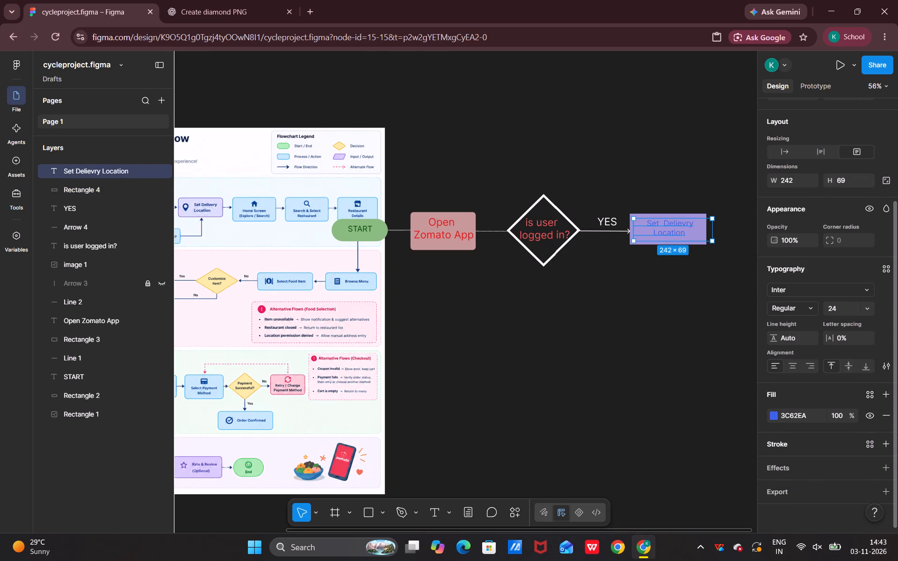
{"action": "left_click", "coordinate": [885, 442]}
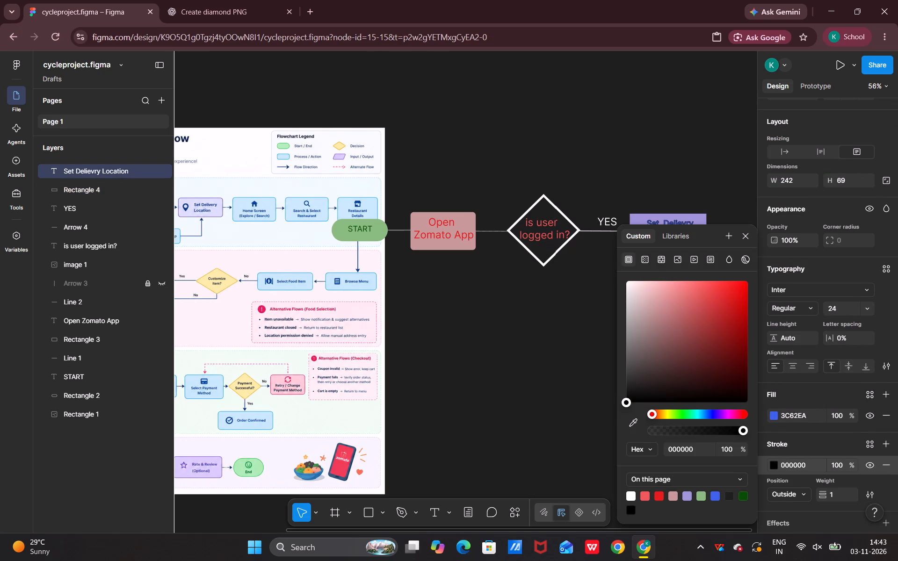
{"action": "left_click_drag", "start_coordinate": [659, 361], "coordinate": [670, 302]}
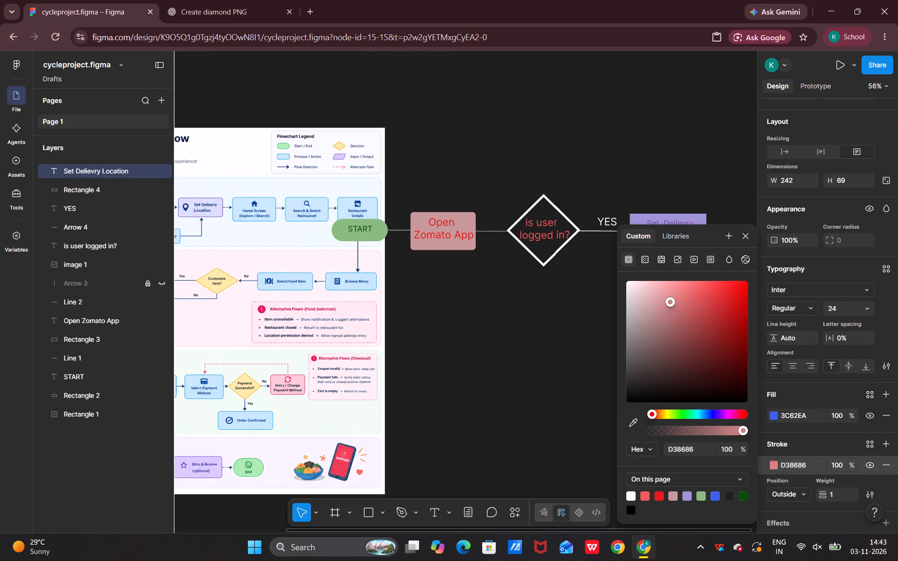
{"action": "left_click_drag", "start_coordinate": [670, 302], "coordinate": [681, 305]}
{"action": "left_click_drag", "start_coordinate": [693, 305], "coordinate": [697, 298]}
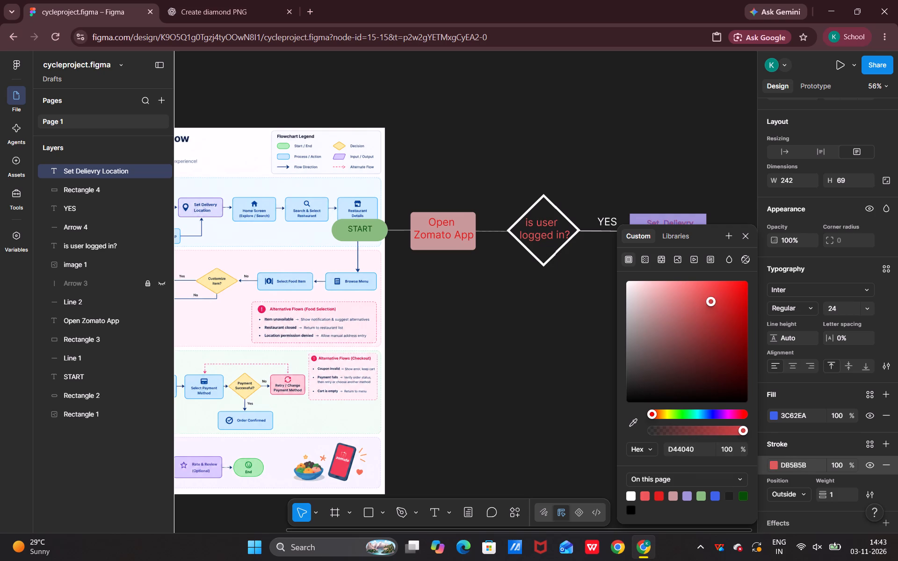
{"action": "left_click_drag", "start_coordinate": [697, 298], "coordinate": [702, 295]}
{"action": "left_click", "coordinate": [541, 327]}
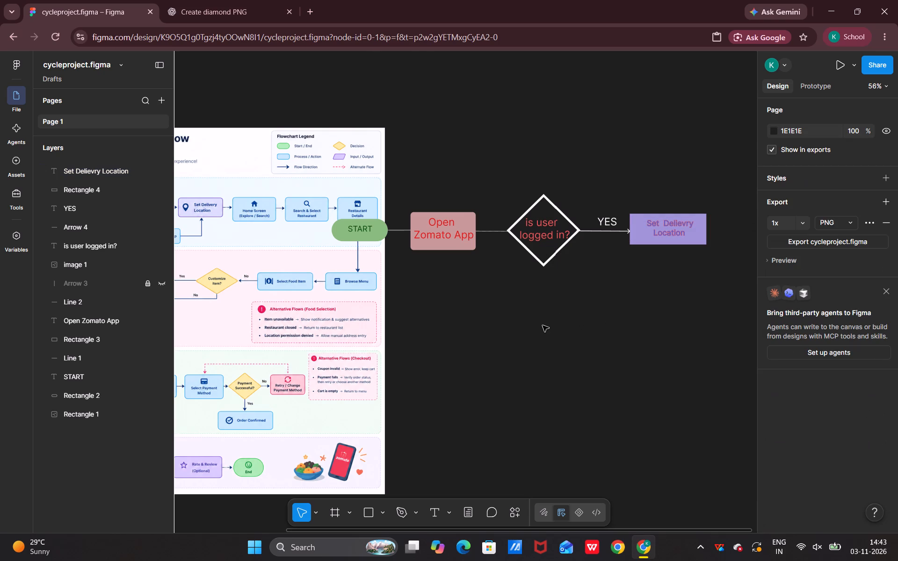
Add an inside stroke of weight 1 in purple 931FBD to the Set Delievry Location rectangle.
{"action": "left_click", "coordinate": [704, 227]}
{"action": "left_click", "coordinate": [709, 227]}
{"action": "left_click", "coordinate": [707, 267]}
{"action": "left_click", "coordinate": [698, 239]}
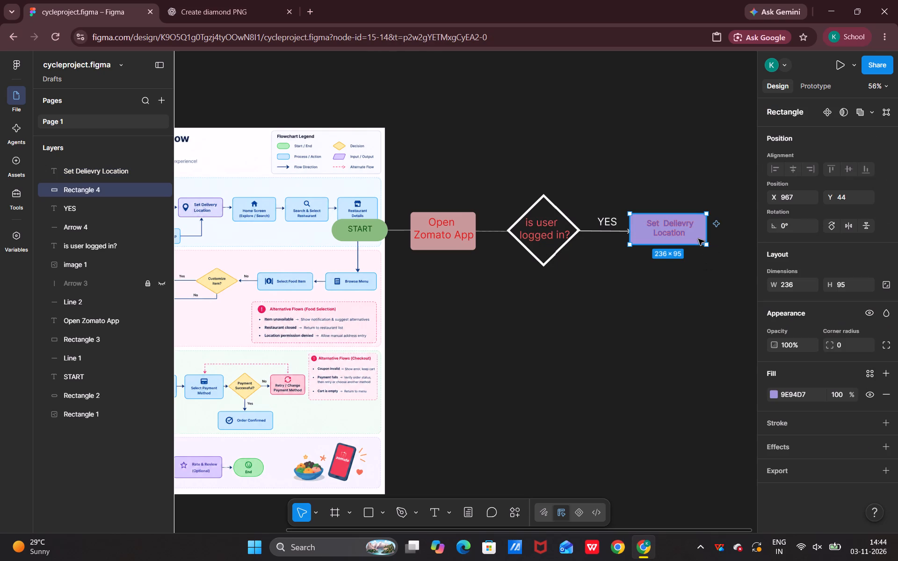
{"action": "left_click", "coordinate": [887, 423]}
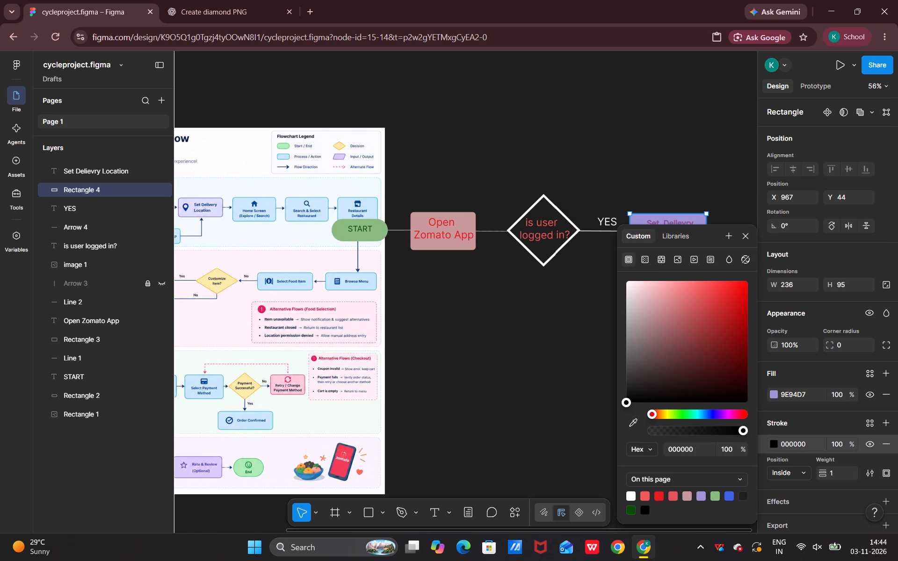
{"action": "left_click_drag", "start_coordinate": [702, 415], "coordinate": [724, 411]}
{"action": "left_click_drag", "start_coordinate": [625, 402], "coordinate": [724, 319]}
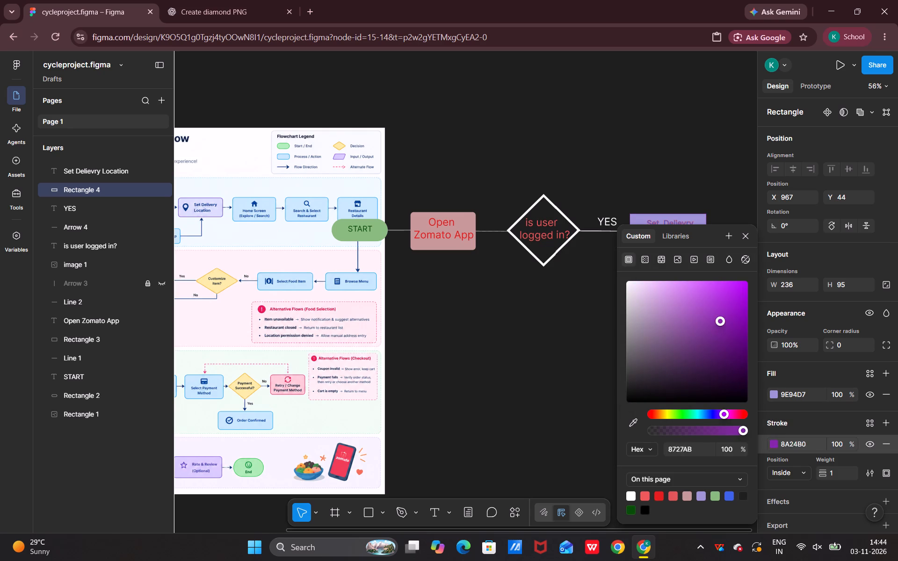
{"action": "left_click_drag", "start_coordinate": [724, 319], "coordinate": [710, 346]}
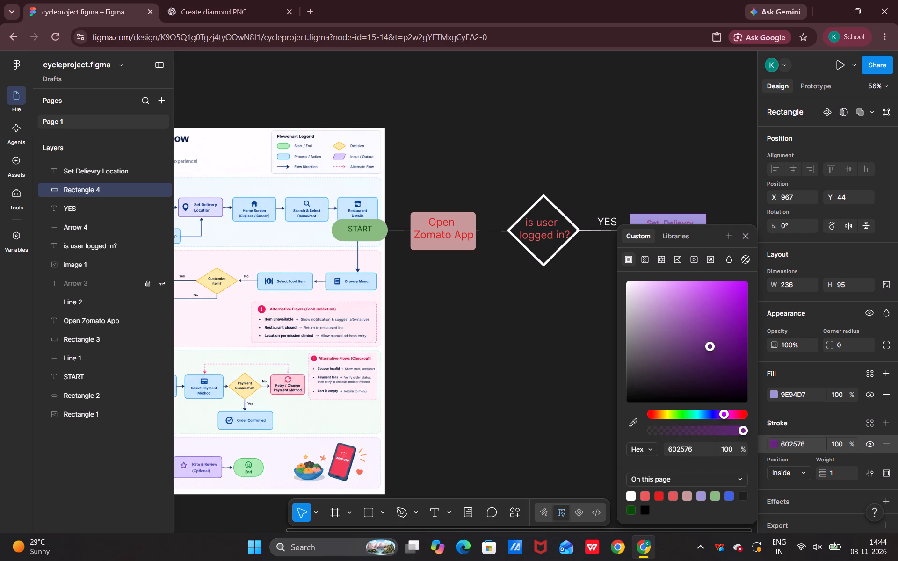
{"action": "left_click_drag", "start_coordinate": [710, 346], "coordinate": [728, 312]}
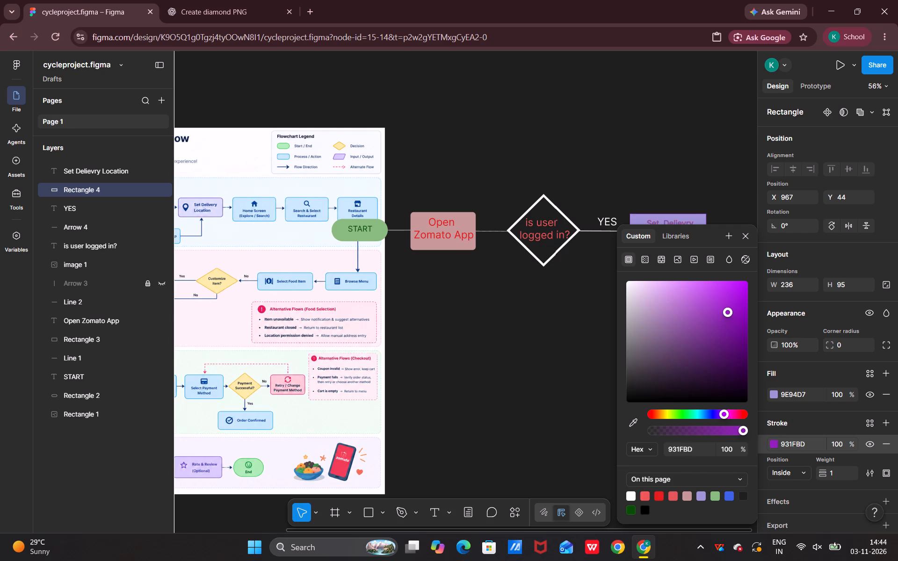
{"action": "left_click", "coordinate": [507, 379]}
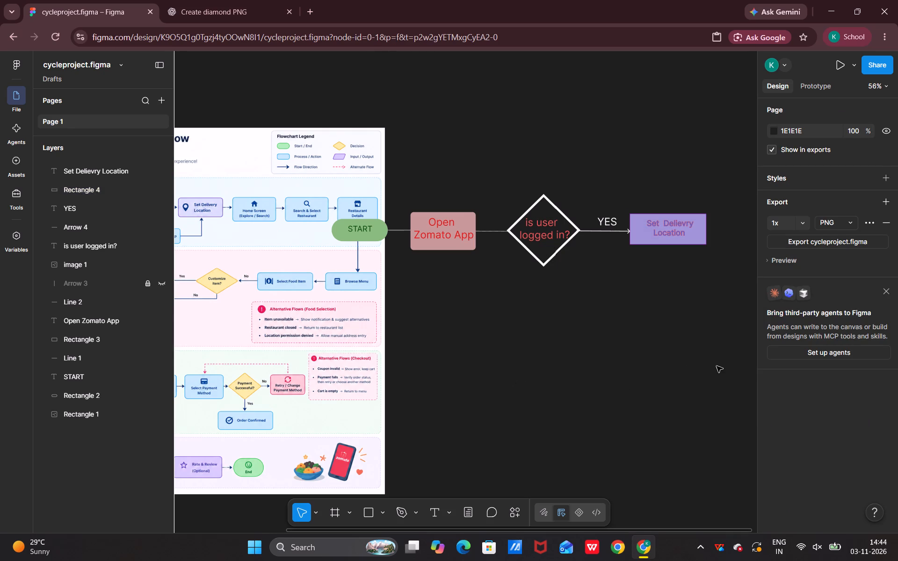
Move the Set Delievry Location label slightly within its box, to X 976, Y 66.
{"action": "left_click", "coordinate": [663, 221]}
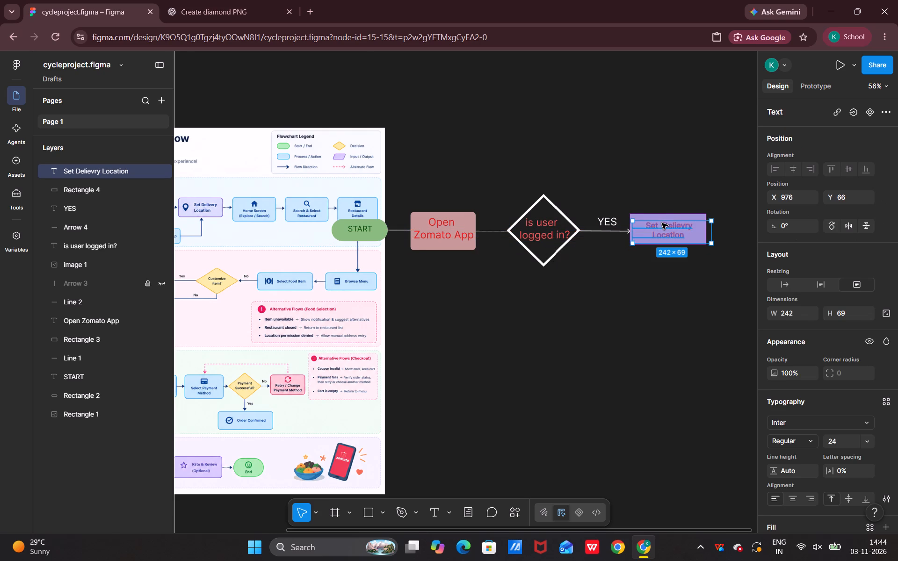
{"action": "left_click", "coordinate": [619, 305]}
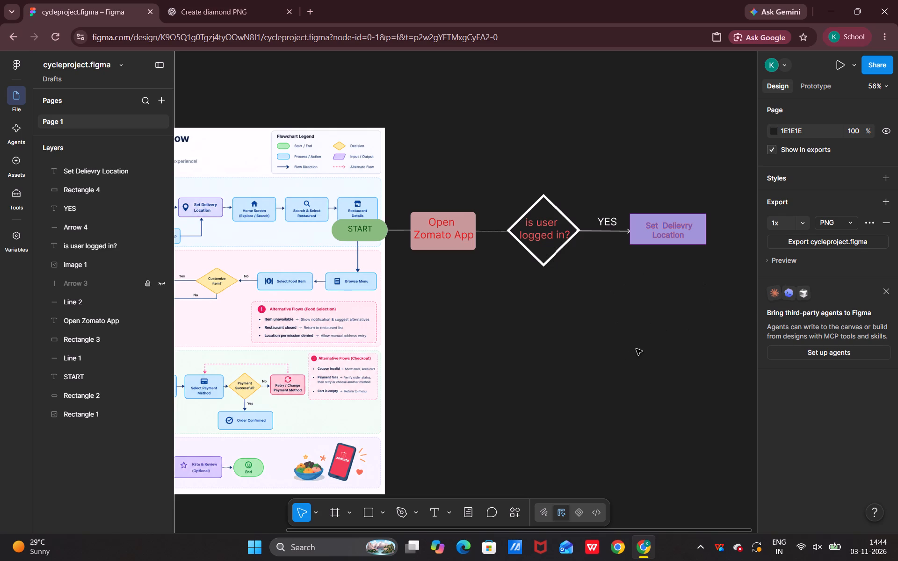
Move the Set Delievry Location rectangle down to Y 49 so it is centred on the YES arrow.
{"action": "left_click", "coordinate": [636, 217]}
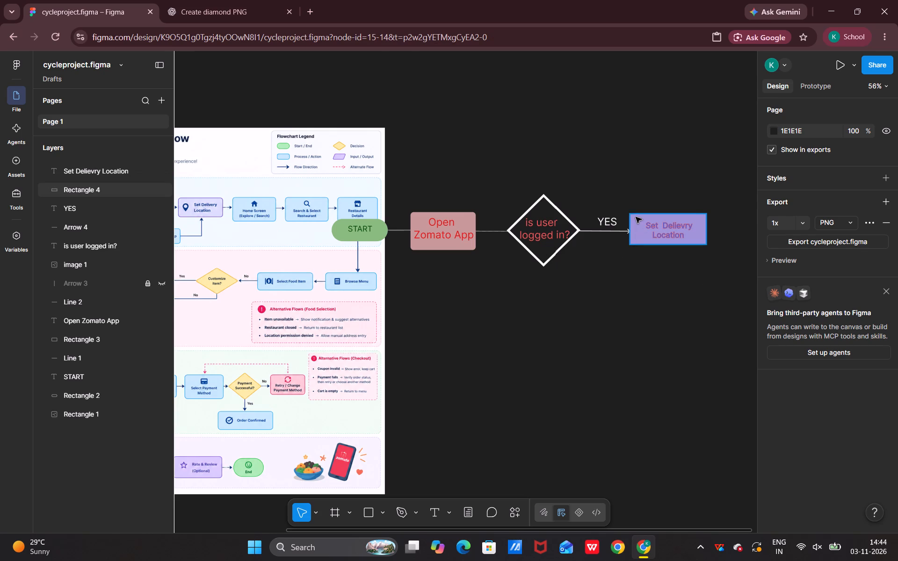
{"action": "left_click", "coordinate": [636, 220]}
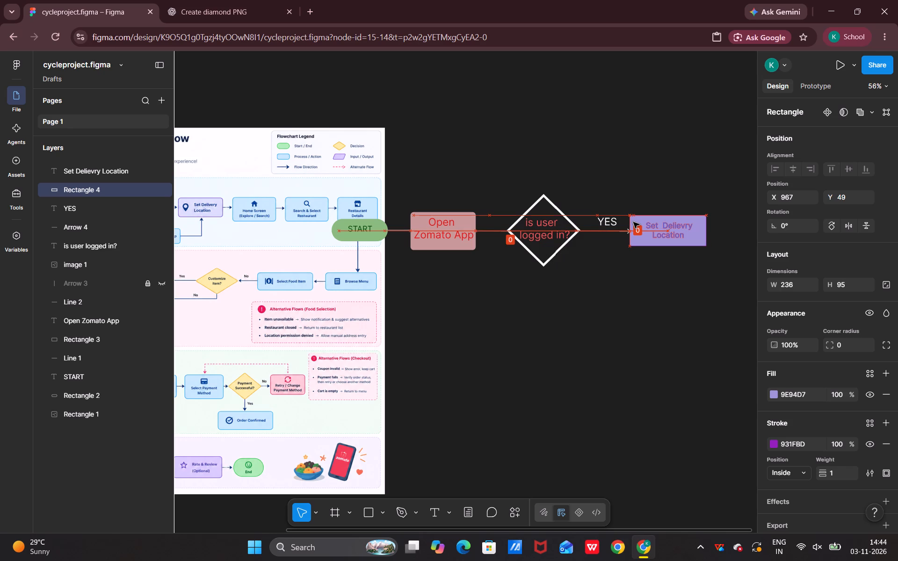
{"action": "left_click", "coordinate": [647, 280]}
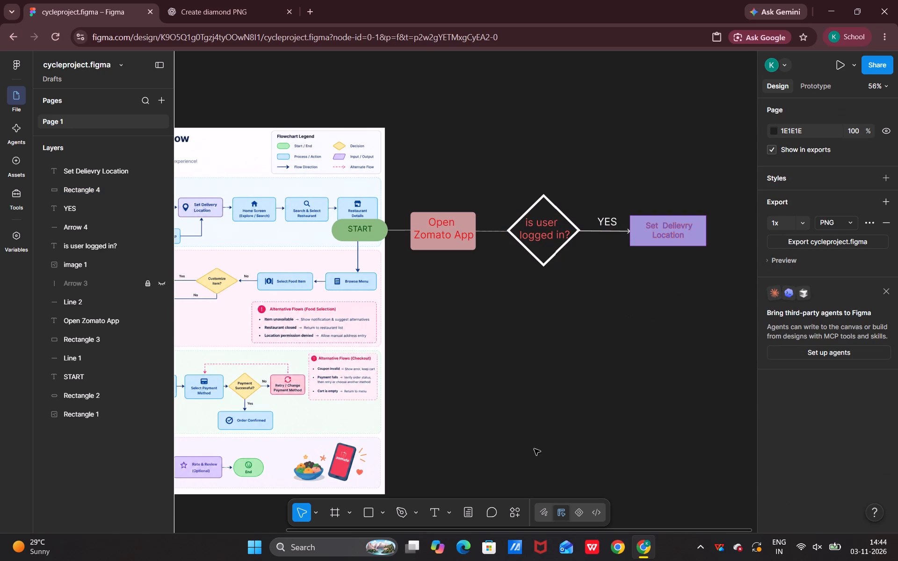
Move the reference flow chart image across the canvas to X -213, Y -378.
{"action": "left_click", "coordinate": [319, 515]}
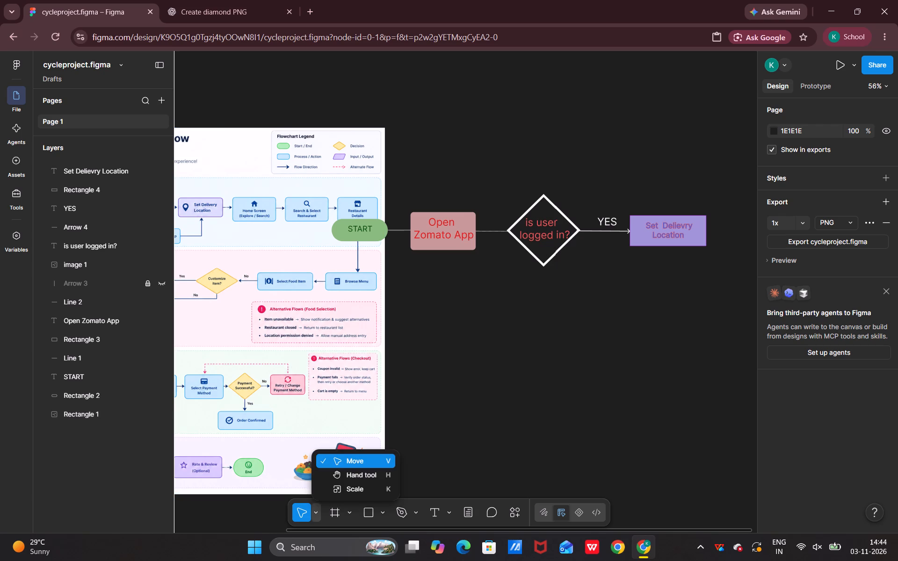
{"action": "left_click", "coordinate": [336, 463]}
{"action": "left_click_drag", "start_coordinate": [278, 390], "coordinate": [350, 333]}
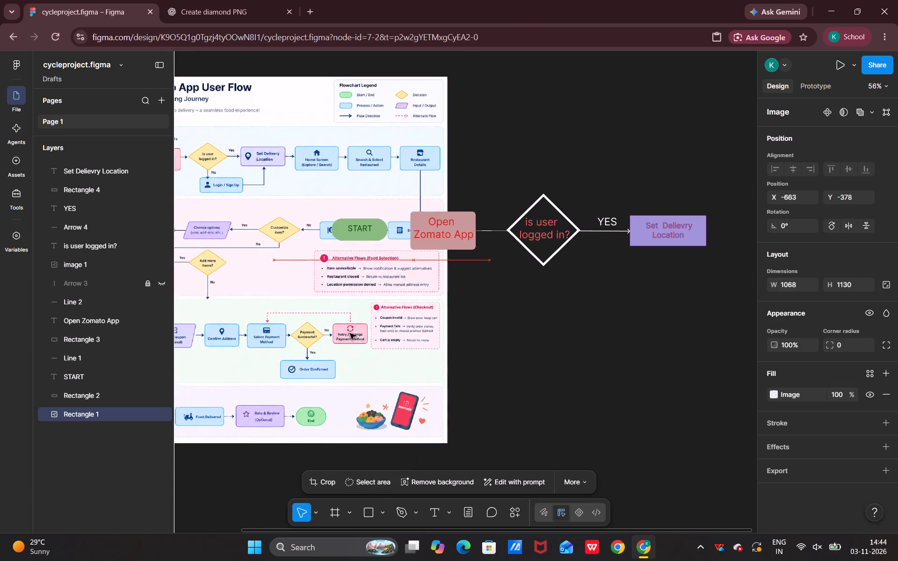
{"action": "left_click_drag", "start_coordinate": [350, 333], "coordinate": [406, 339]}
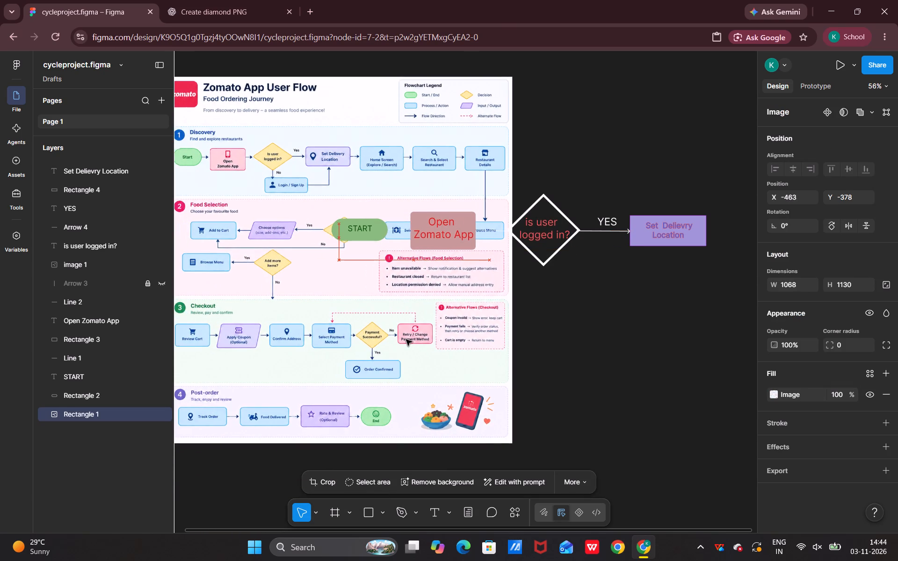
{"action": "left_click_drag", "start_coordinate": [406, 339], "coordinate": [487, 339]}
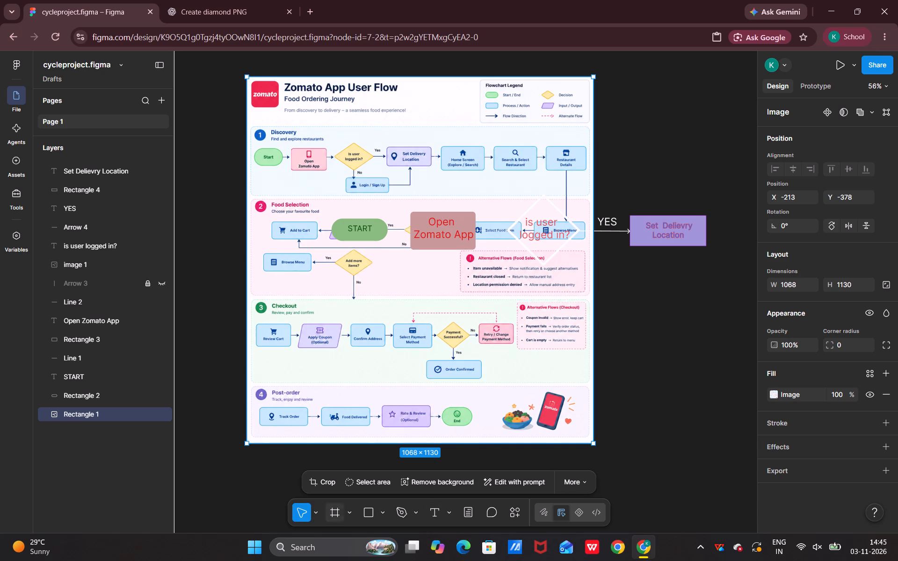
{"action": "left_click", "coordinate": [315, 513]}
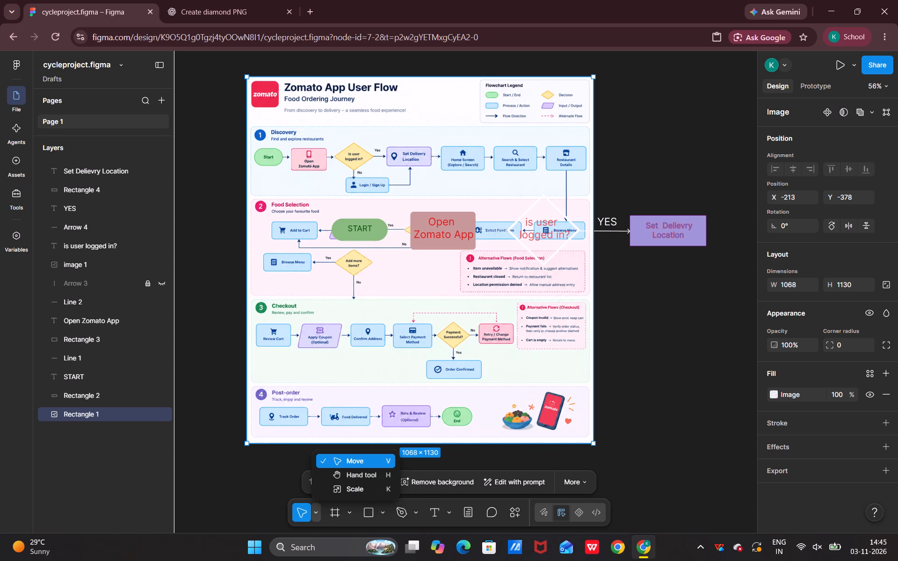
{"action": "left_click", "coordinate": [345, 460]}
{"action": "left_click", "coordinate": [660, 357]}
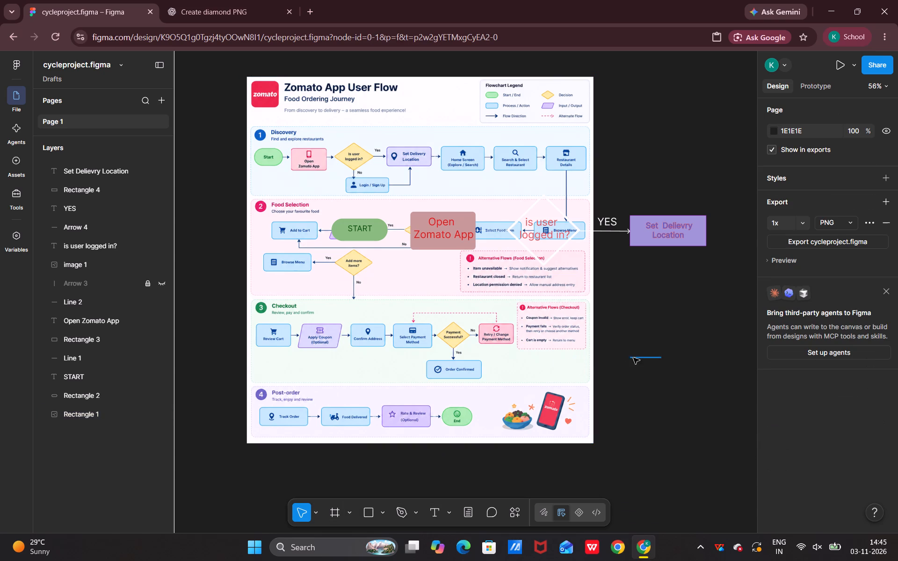
Move the reference flow chart image further across the canvas to X 66, Y -398, behind the recreated flow elements.
{"action": "left_click", "coordinate": [319, 513]}
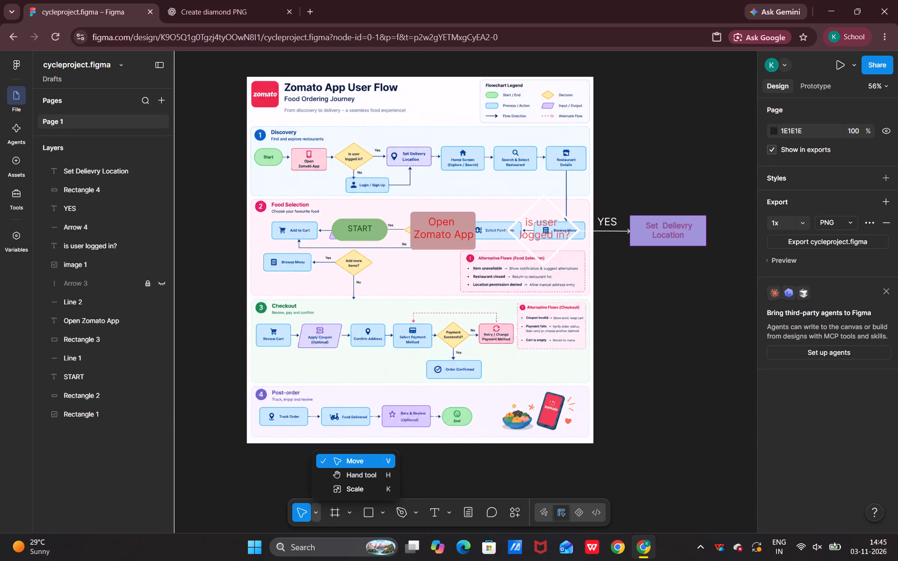
{"action": "left_click", "coordinate": [353, 476]}
{"action": "left_click_drag", "start_coordinate": [625, 373], "coordinate": [470, 406]}
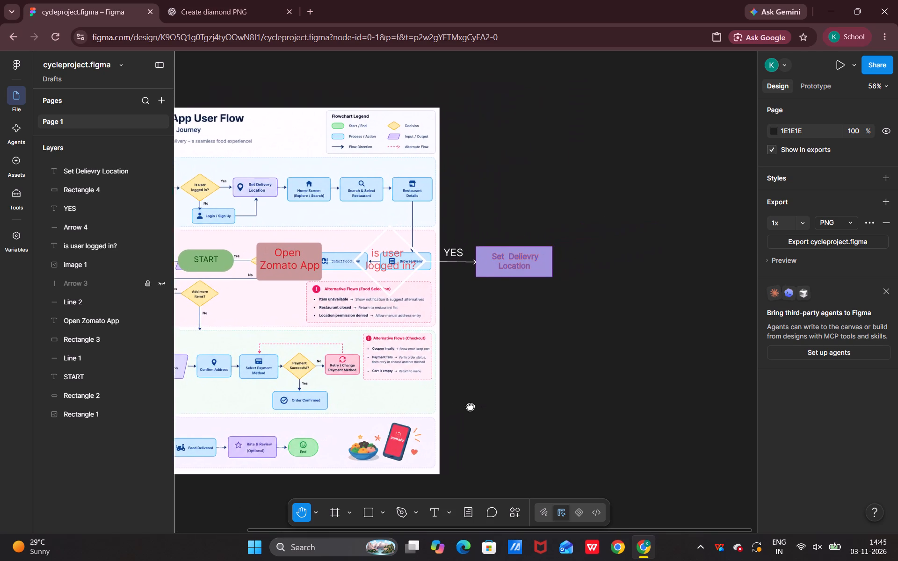
{"action": "left_click_drag", "start_coordinate": [470, 406], "coordinate": [385, 401]}
{"action": "left_click", "coordinate": [385, 401]}
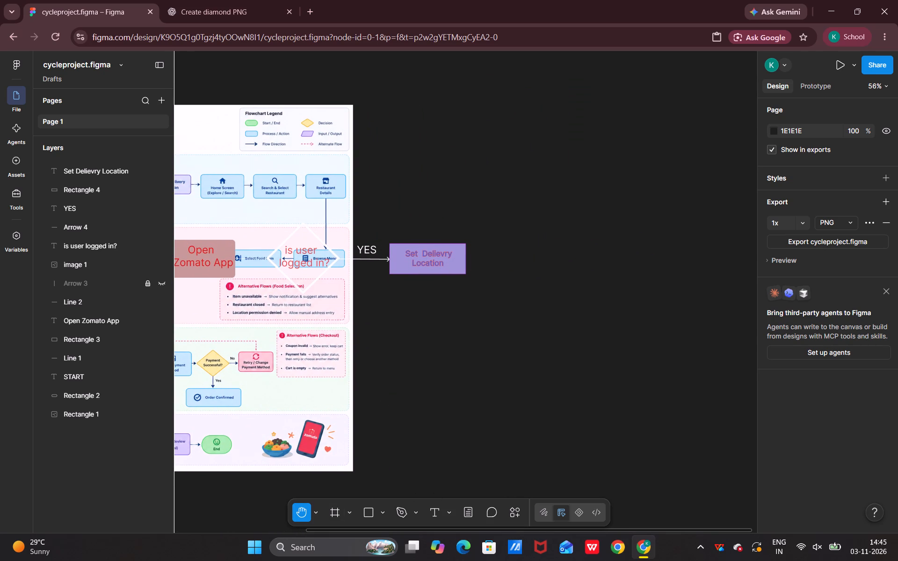
{"action": "left_click", "coordinate": [318, 511]}
{"action": "left_click", "coordinate": [347, 463]}
{"action": "left_click_drag", "start_coordinate": [288, 412], "coordinate": [336, 403]}
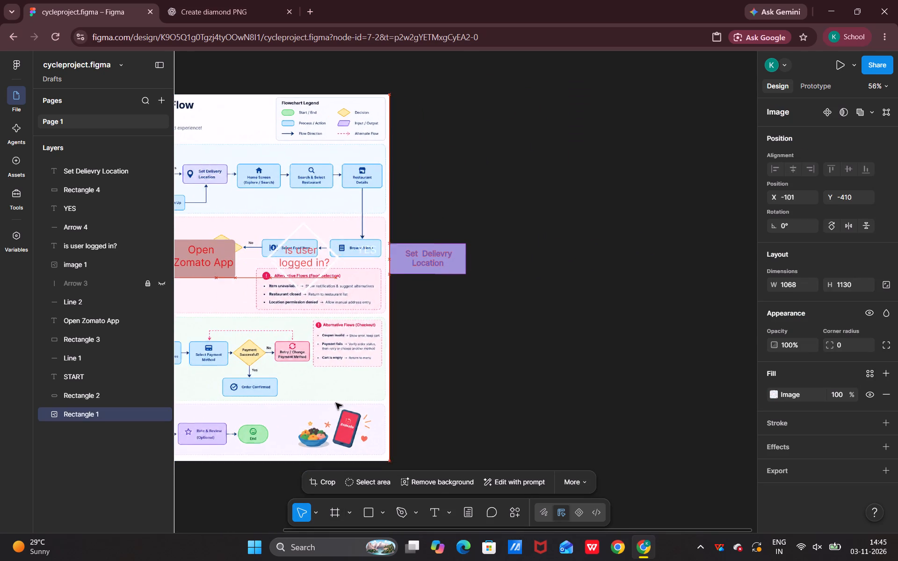
{"action": "left_click_drag", "start_coordinate": [336, 403], "coordinate": [381, 405]}
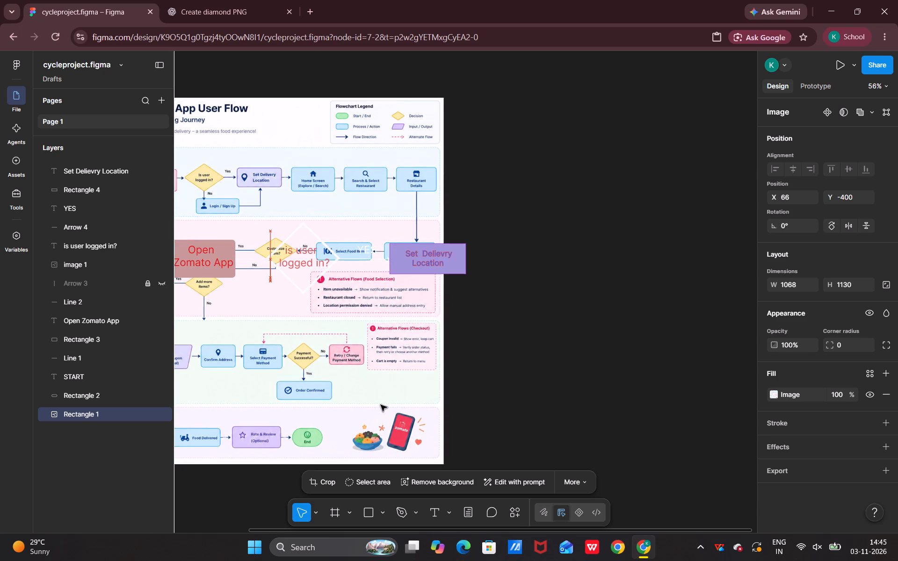
{"action": "left_click_drag", "start_coordinate": [381, 405], "coordinate": [381, 406]}
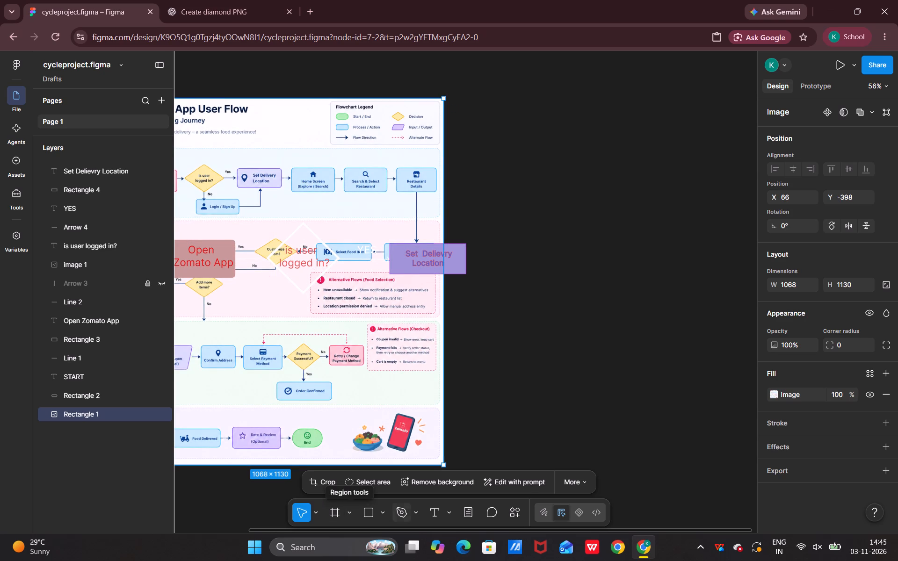
{"action": "left_click", "coordinate": [318, 511]}
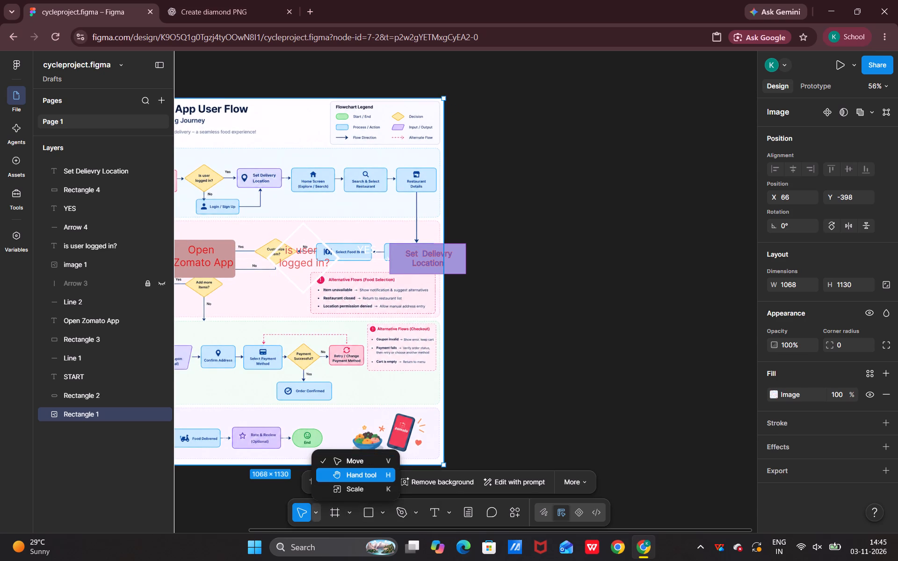
{"action": "left_click", "coordinate": [354, 460]}
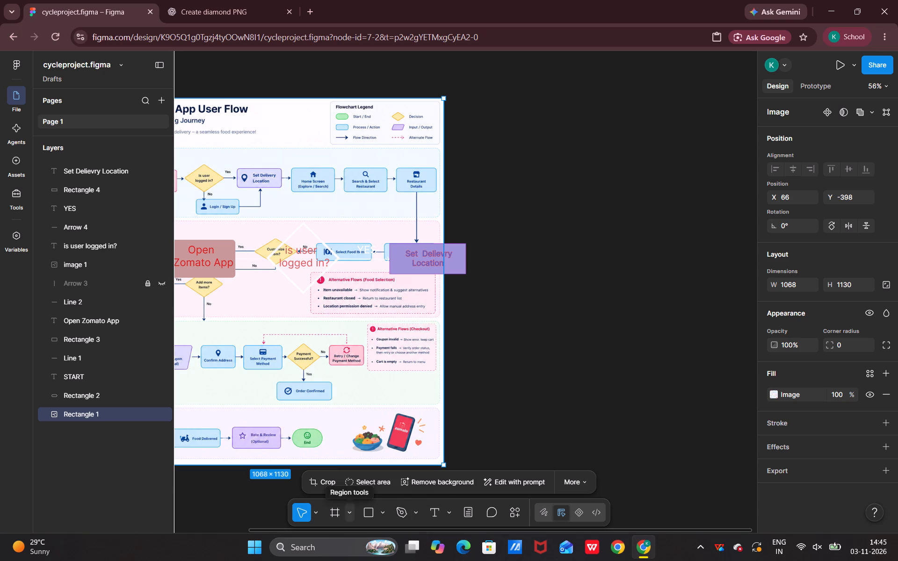
Draw a nearly horizontal connector line about 110 long from the outer edge of the Set Delievry Location box, away from the YES arrow.
{"action": "left_click", "coordinate": [379, 513]}
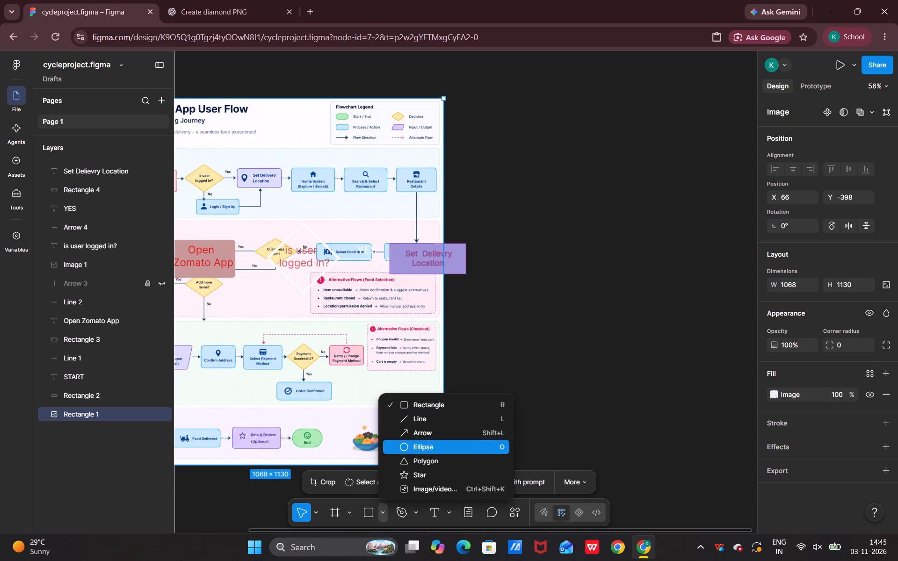
{"action": "left_click", "coordinate": [418, 420]}
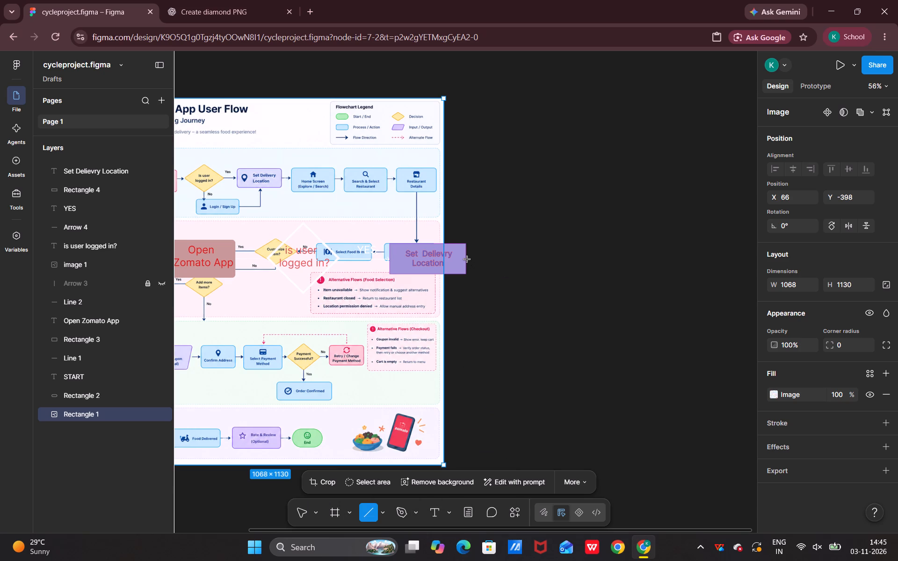
{"action": "left_click_drag", "start_coordinate": [467, 259], "coordinate": [502, 260]}
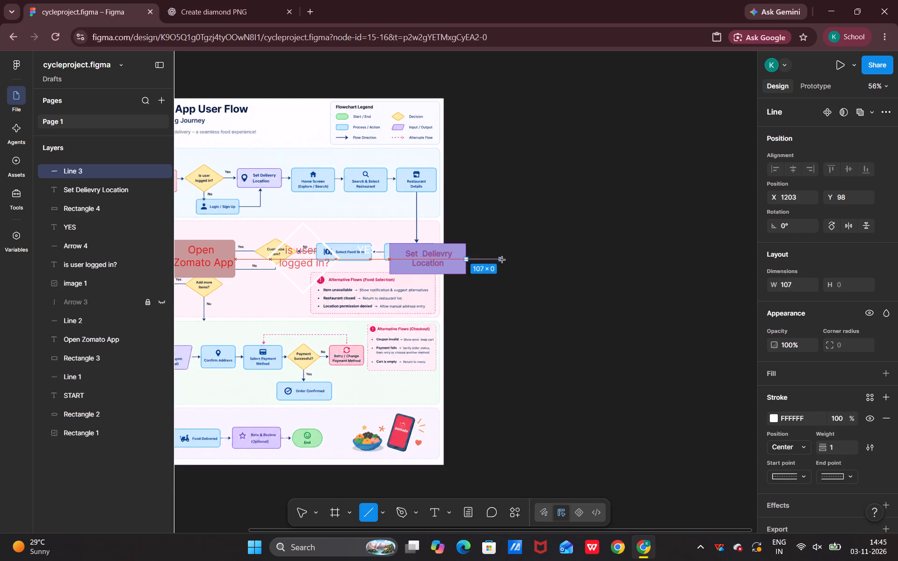
{"action": "left_click_drag", "start_coordinate": [502, 260], "coordinate": [515, 258]}
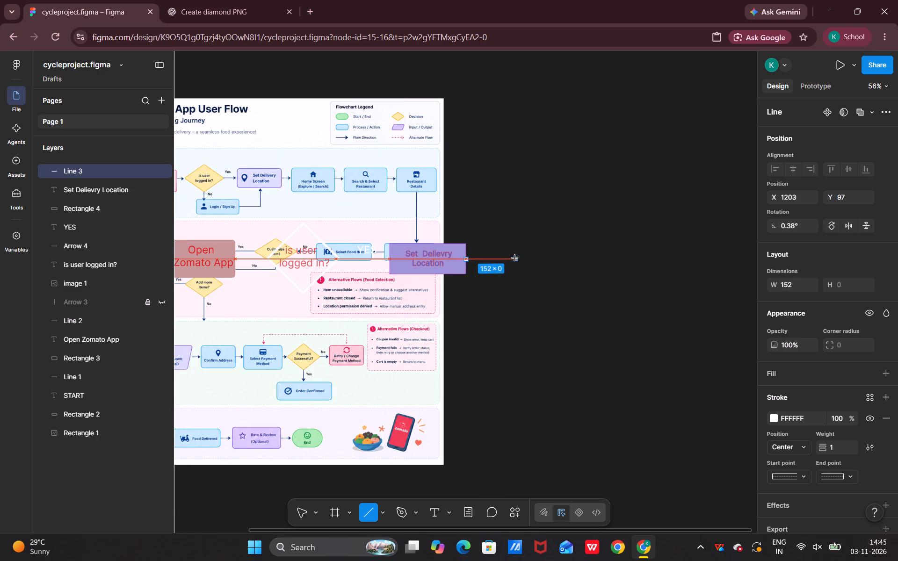
{"action": "left_click_drag", "start_coordinate": [515, 258], "coordinate": [501, 258]}
{"action": "left_click_drag", "start_coordinate": [501, 258], "coordinate": [502, 258]}
{"action": "left_click", "coordinate": [507, 364]}
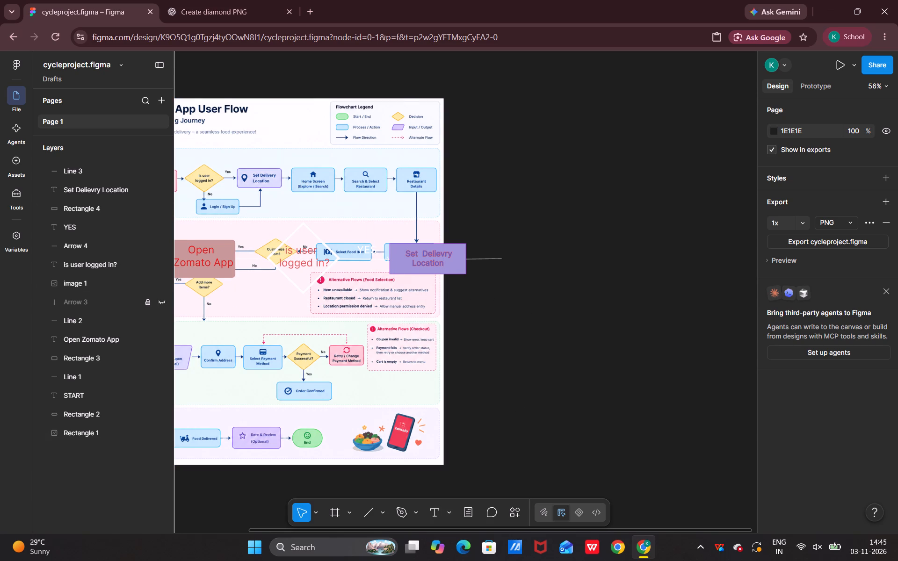
Draw a rectangle about 216 × 95 at X 1313, Y 49, at the free end of the new connector line.
{"action": "left_click", "coordinate": [383, 513]}
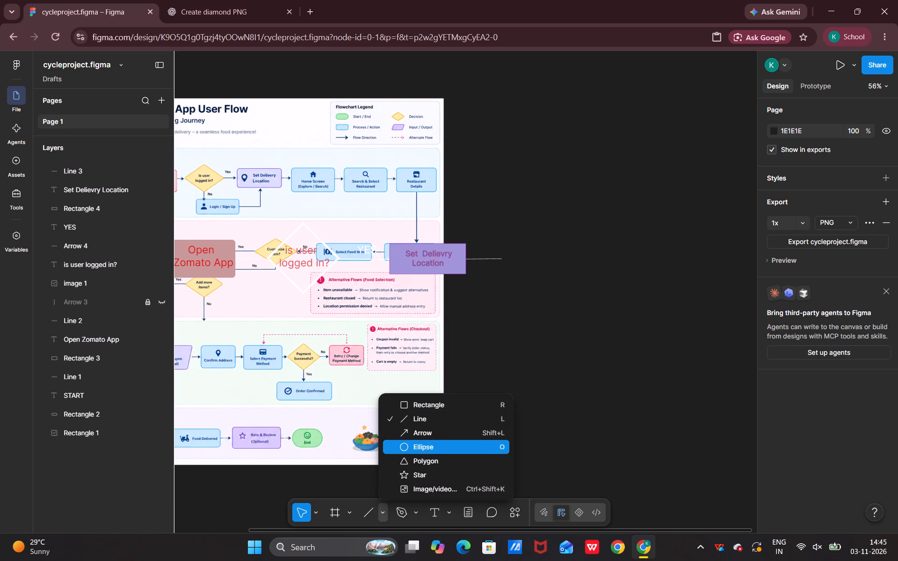
{"action": "left_click", "coordinate": [414, 406]}
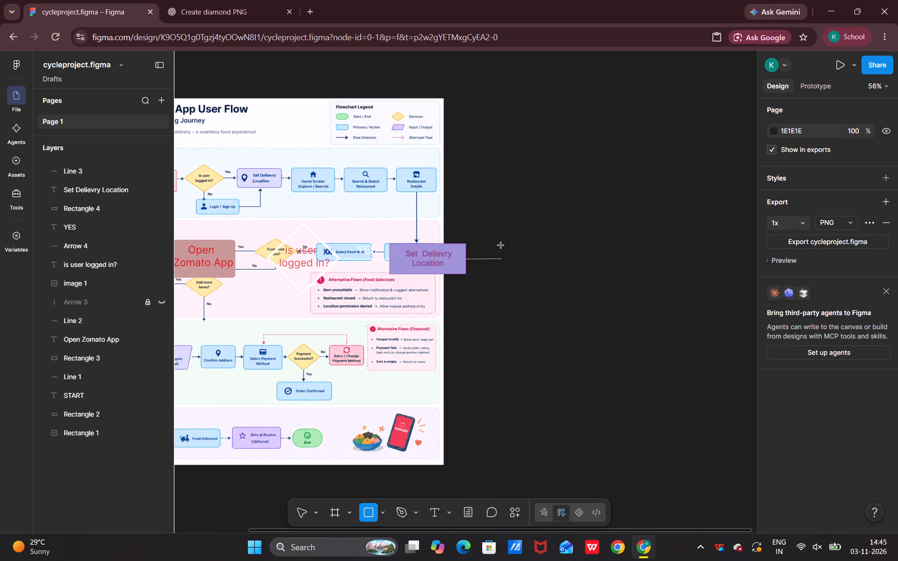
{"action": "left_click_drag", "start_coordinate": [502, 244], "coordinate": [517, 263]}
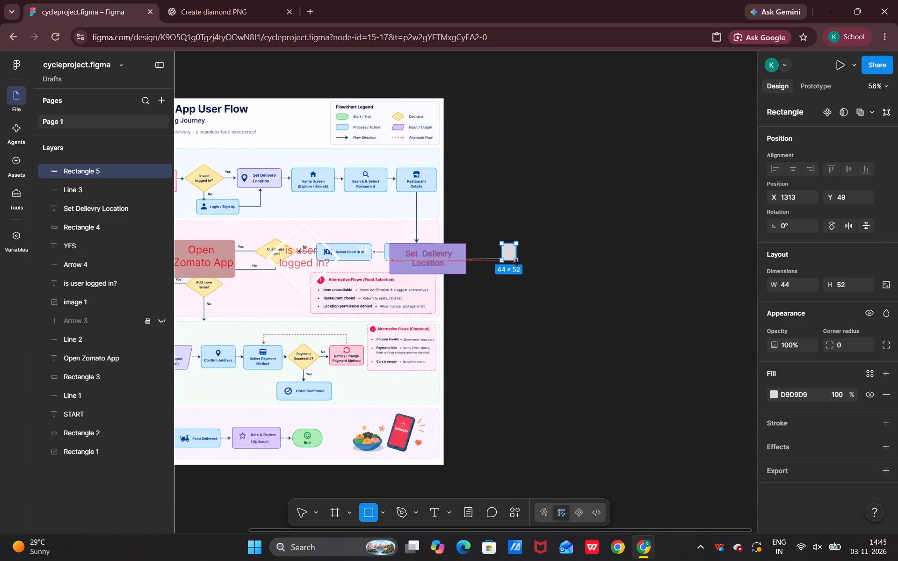
{"action": "left_click_drag", "start_coordinate": [517, 263], "coordinate": [549, 270]}
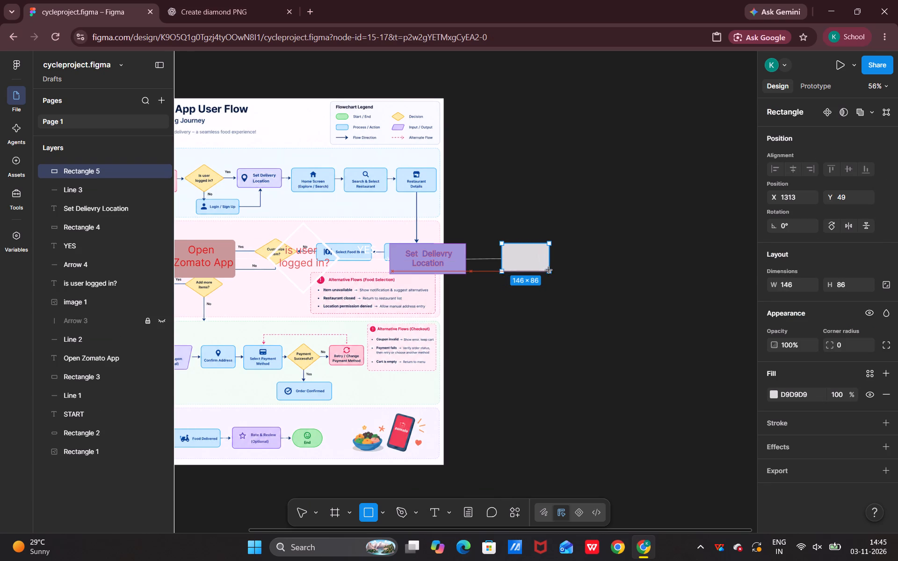
{"action": "left_click_drag", "start_coordinate": [549, 270], "coordinate": [565, 273]}
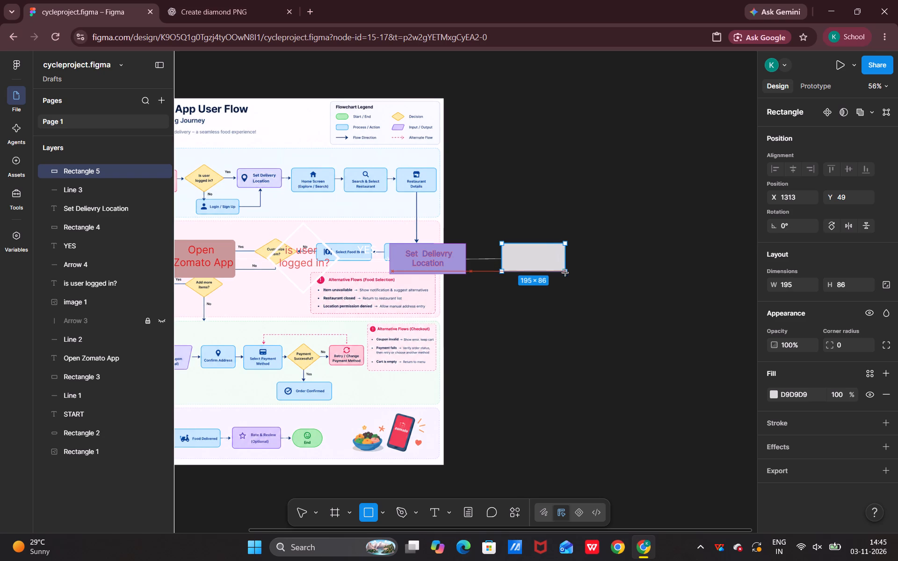
{"action": "left_click_drag", "start_coordinate": [565, 273], "coordinate": [572, 273]}
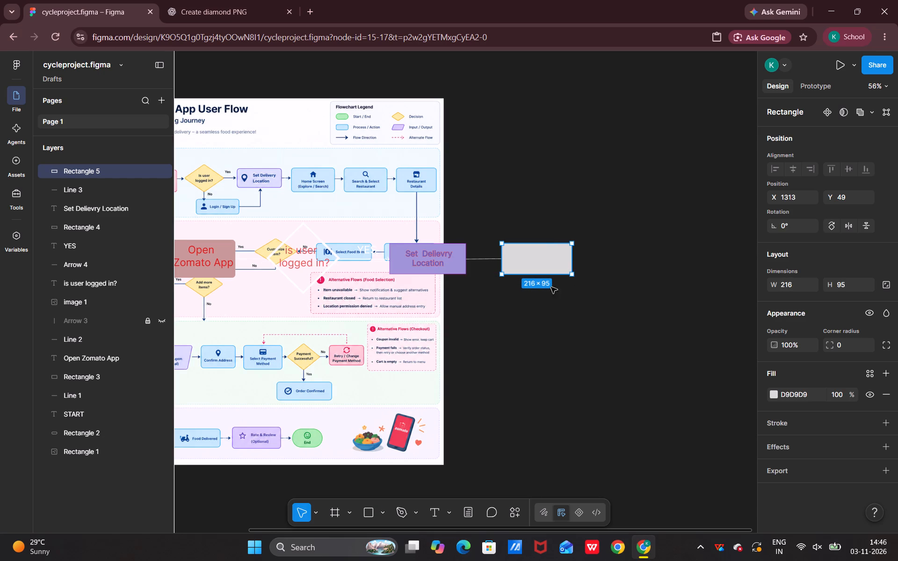
Draw a text box about 180 × 76 at X 1328, Y 68 inside the new grey rectangle.
{"action": "left_click", "coordinate": [438, 508]}
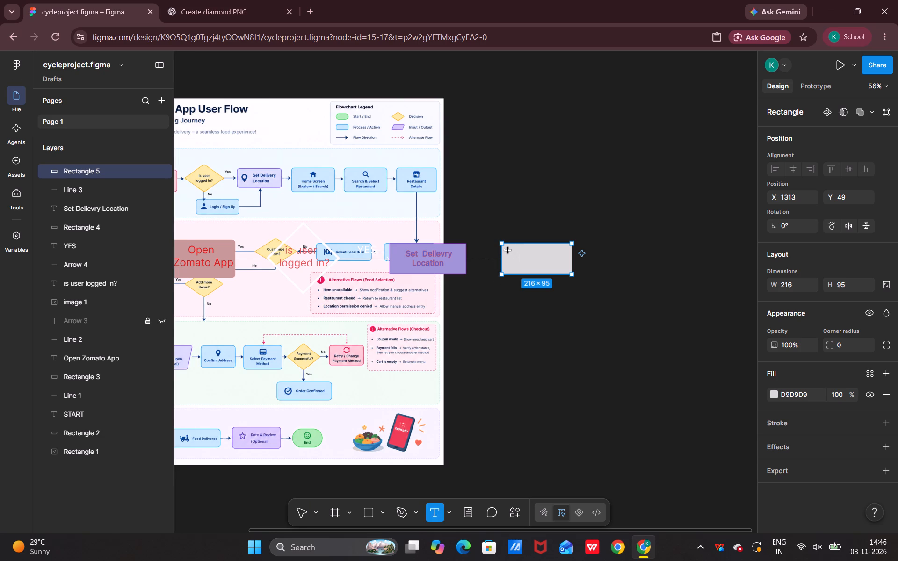
{"action": "left_click_drag", "start_coordinate": [506, 250], "coordinate": [556, 273]}
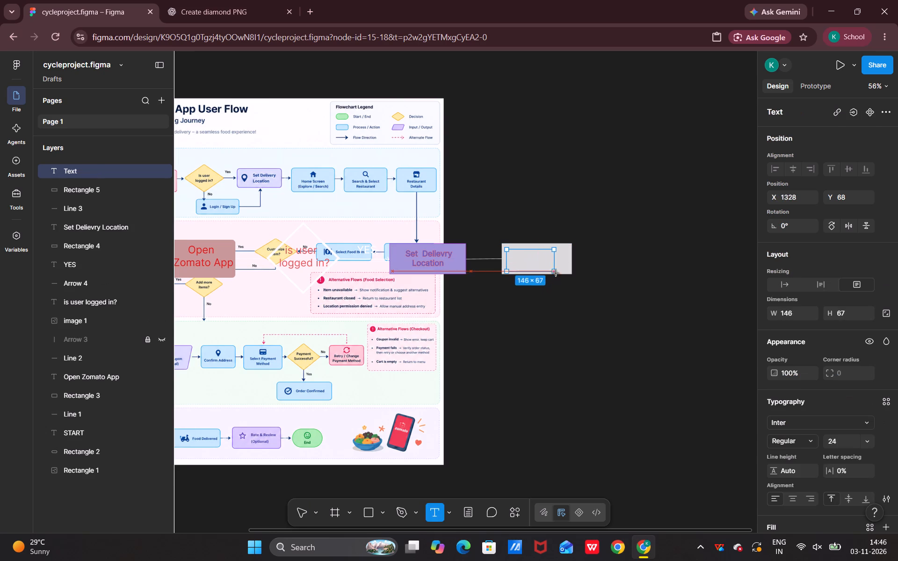
{"action": "left_click_drag", "start_coordinate": [556, 273], "coordinate": [565, 271]}
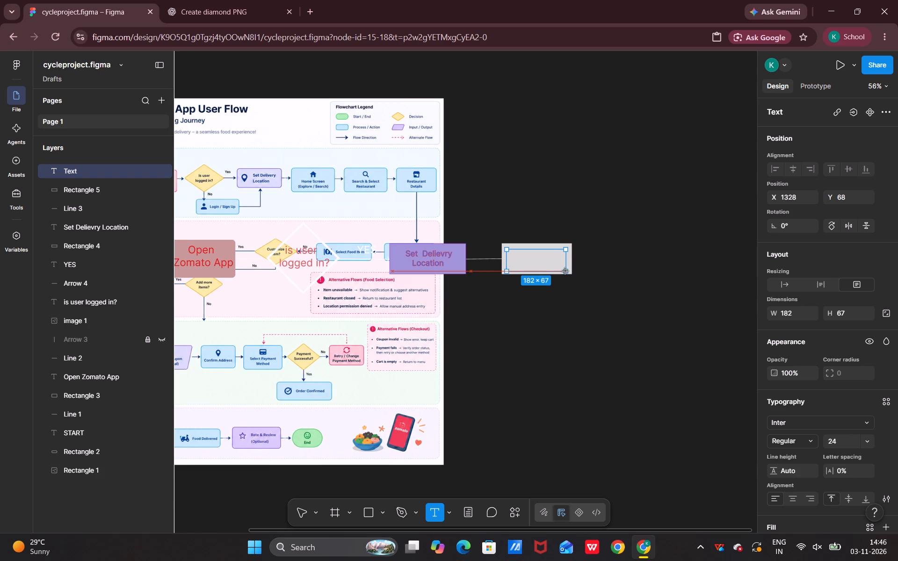
{"action": "left_click_drag", "start_coordinate": [565, 271], "coordinate": [566, 271]}
{"action": "left_click_drag", "start_coordinate": [566, 271], "coordinate": [569, 271]}
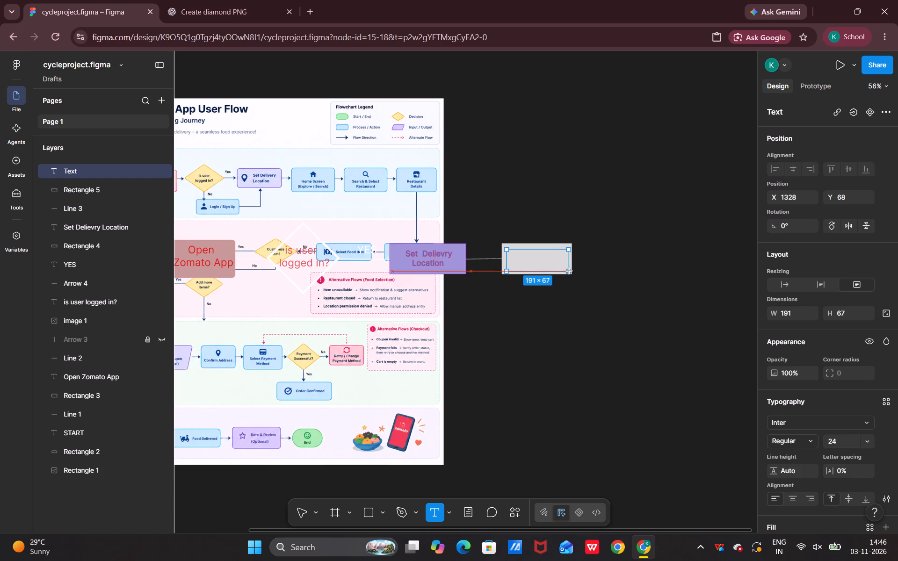
{"action": "left_click_drag", "start_coordinate": [569, 271], "coordinate": [565, 275]}
{"action": "left_click", "coordinate": [565, 275]}
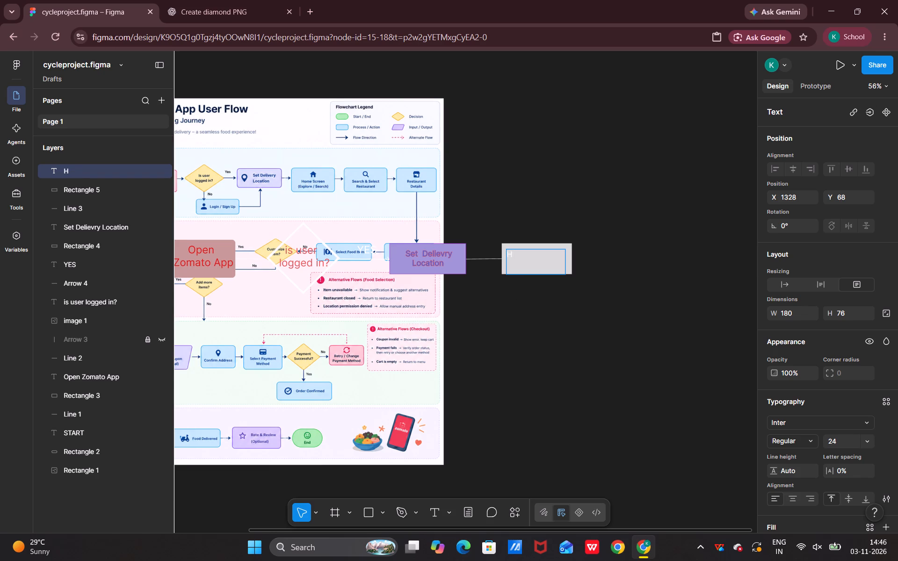
Enter "Home/Screen" as the new box's label, keeping only enough leading spaces for it to fit on one line.
{"action": "key", "text": "BackSpace"}
{"action": "key", "text": "space"}
{"action": "key", "text": "space"}
{"action": "key", "text": "space"}
{"action": "key", "text": "space"}
{"action": "key", "text": "space"}
{"action": "key", "text": "BackSpace"}
{"action": "type", "text": "om"}
{"action": "type", "text": "e/"}
{"action": "type", "text": "creen"}
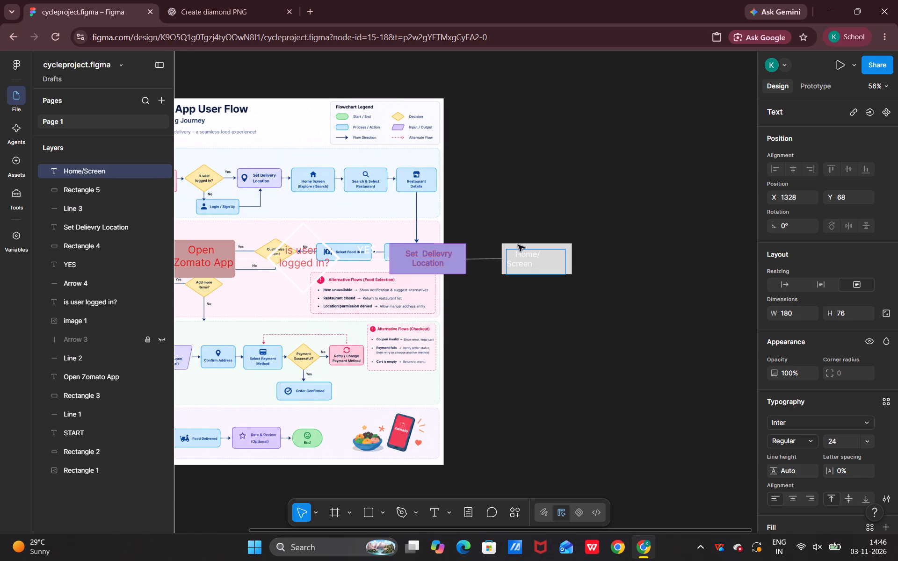
{"action": "left_click", "coordinate": [516, 252]}
{"action": "key", "text": "BackSpace"}
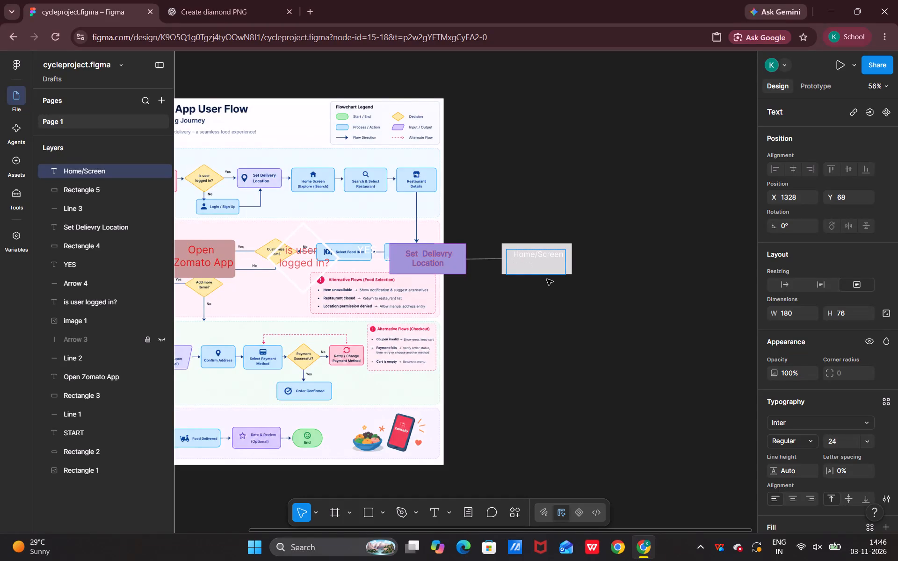
{"action": "key", "text": "BackSpace"}
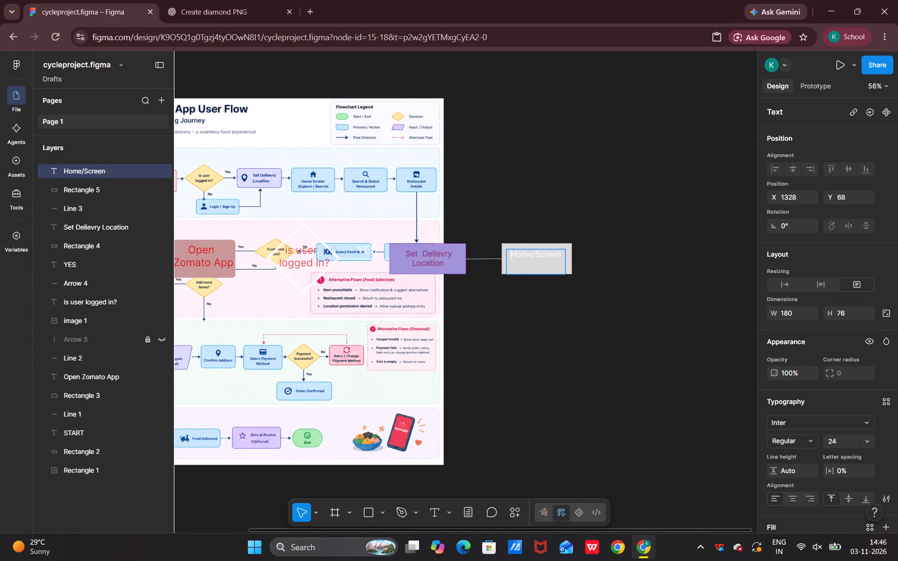
Add "(Explore/Search" beneath Home/Screen in the same label, starting on a new line.
{"action": "left_click", "coordinate": [527, 262]}
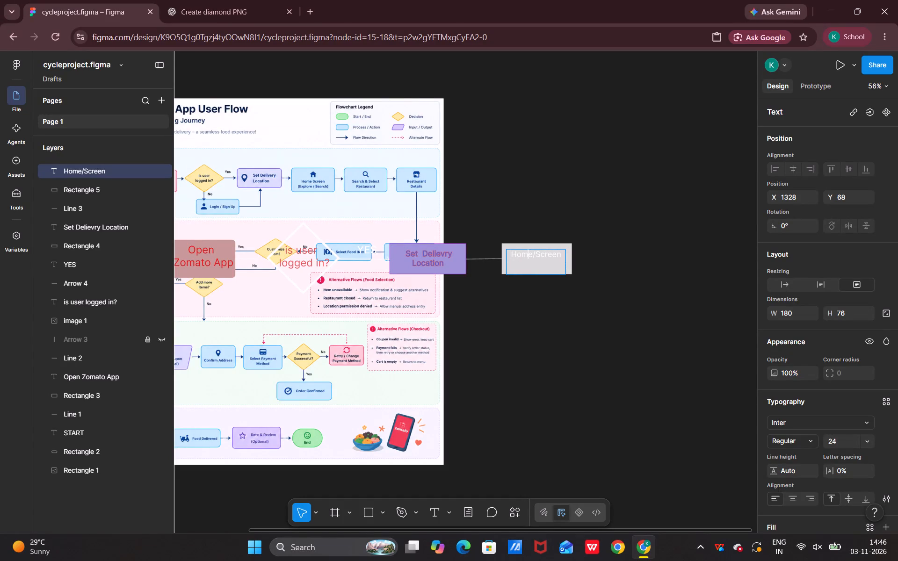
{"action": "left_click", "coordinate": [564, 253]}
{"action": "key", "text": "Return"}
{"action": "key", "text": "space"}
{"action": "key", "text": "shift+parenleft"}
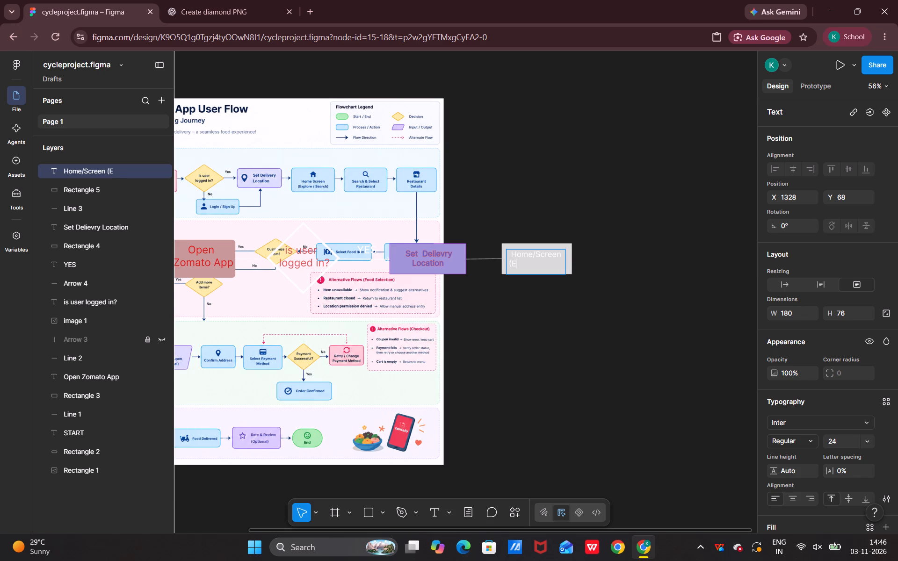
{"action": "type", "text": "xz"}
{"action": "key", "text": "BackSpace"}
{"action": "type", "text": "plore"}
{"action": "key", "text": "slash"}
{"action": "type", "text": "earch"}
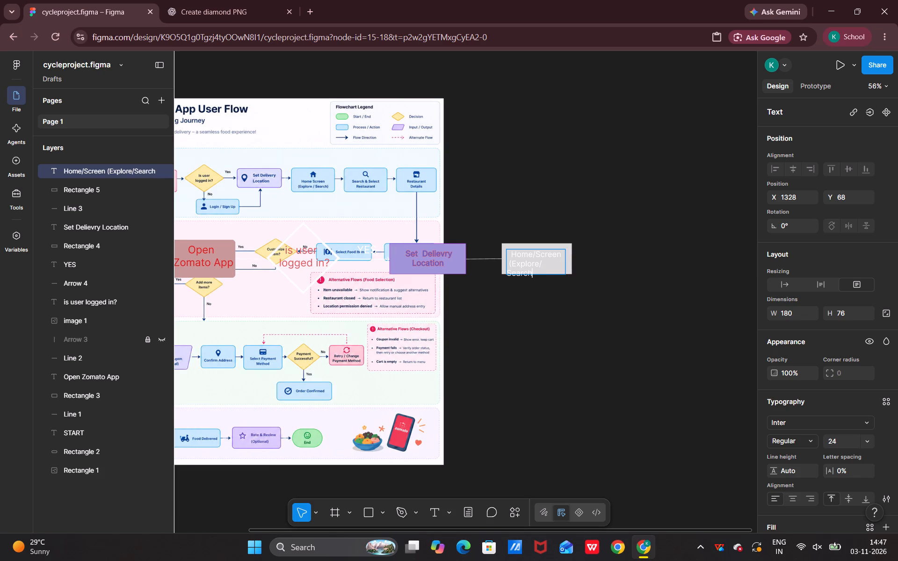
Resize the Home/Screen text box to about 201 × 67 so that "(Explore/Search" fits on one line.
{"action": "left_click", "coordinate": [566, 261]}
{"action": "double_click", "coordinate": [563, 263]}
{"action": "double_click", "coordinate": [563, 266]}
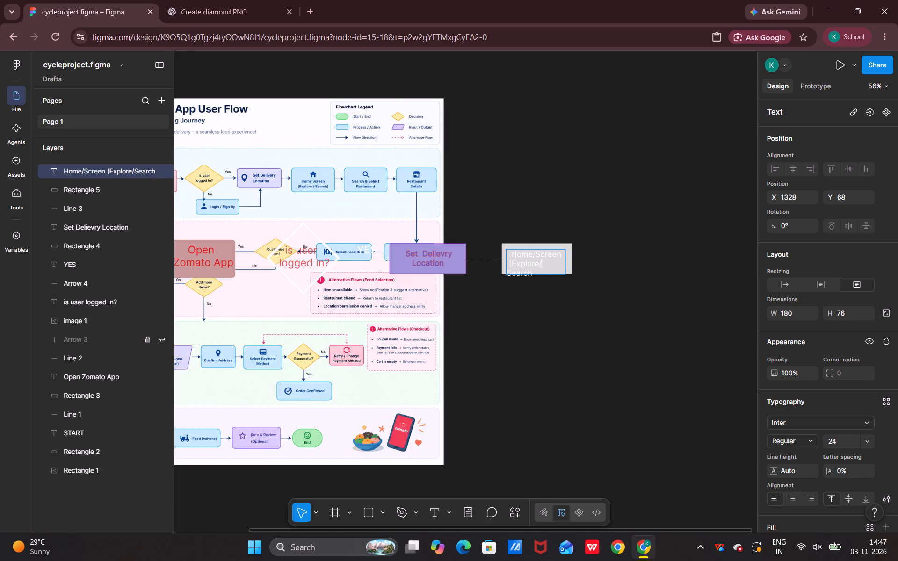
{"action": "double_click", "coordinate": [564, 274]}
{"action": "double_click", "coordinate": [565, 275]}
{"action": "left_click", "coordinate": [563, 272]}
{"action": "double_click", "coordinate": [573, 284]}
{"action": "left_click", "coordinate": [549, 293]}
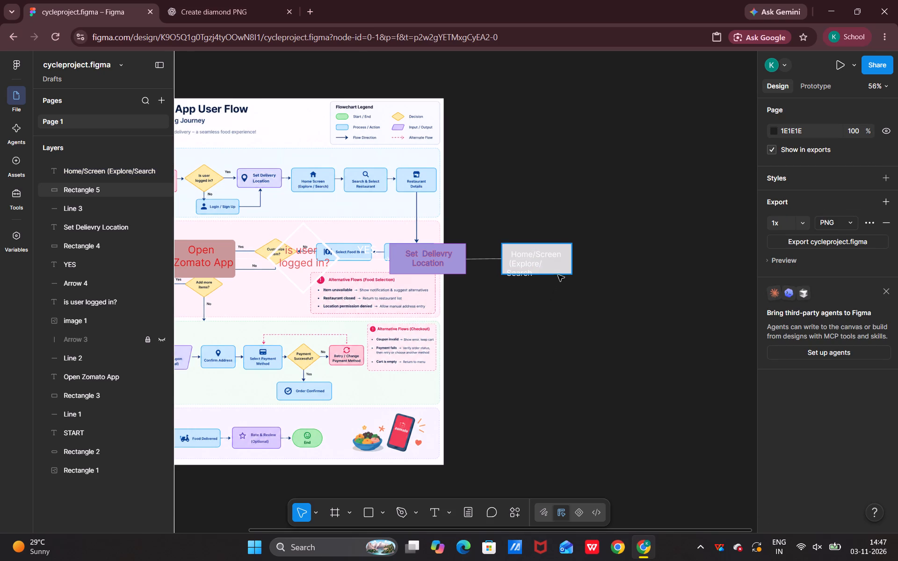
{"action": "left_click", "coordinate": [559, 265]}
{"action": "left_click", "coordinate": [546, 266]}
{"action": "left_click", "coordinate": [535, 265]}
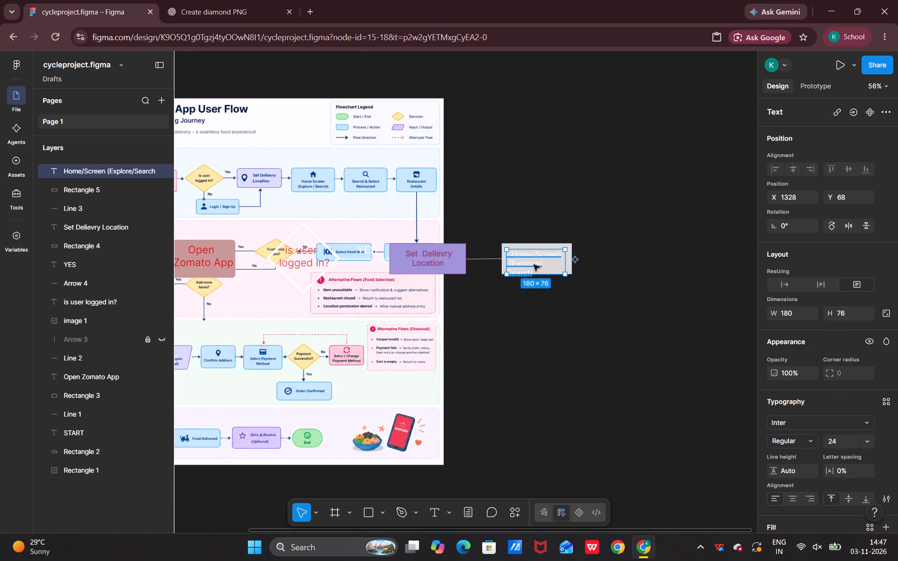
{"action": "left_click_drag", "start_coordinate": [564, 273], "coordinate": [569, 269]}
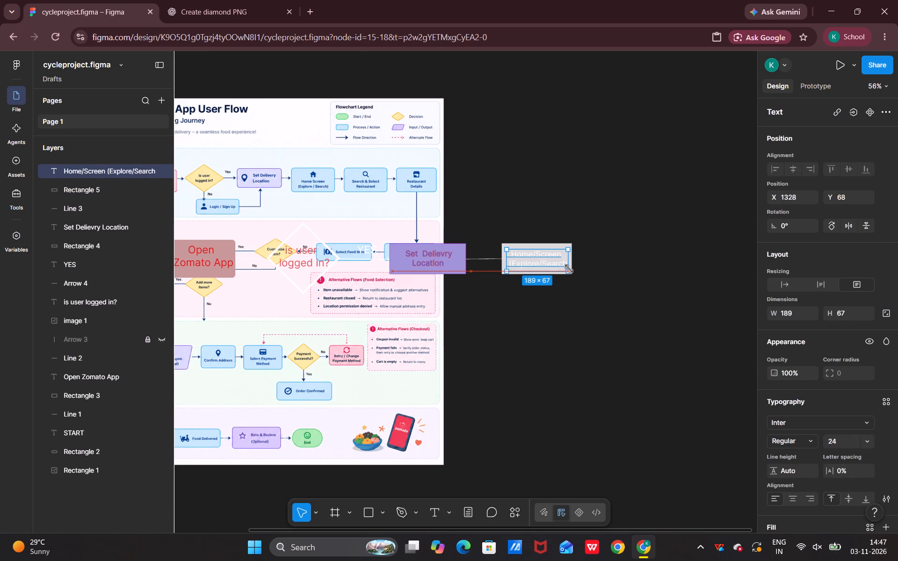
{"action": "left_click_drag", "start_coordinate": [569, 269], "coordinate": [569, 269]}
{"action": "left_click_drag", "start_coordinate": [569, 269], "coordinate": [566, 270]}
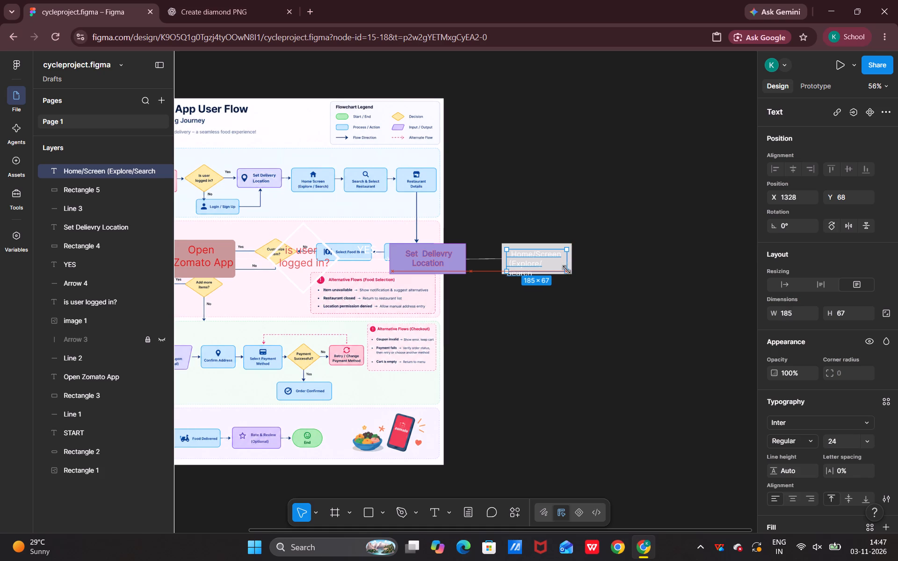
{"action": "left_click_drag", "start_coordinate": [566, 270], "coordinate": [569, 270]}
{"action": "left_click", "coordinate": [565, 302]}
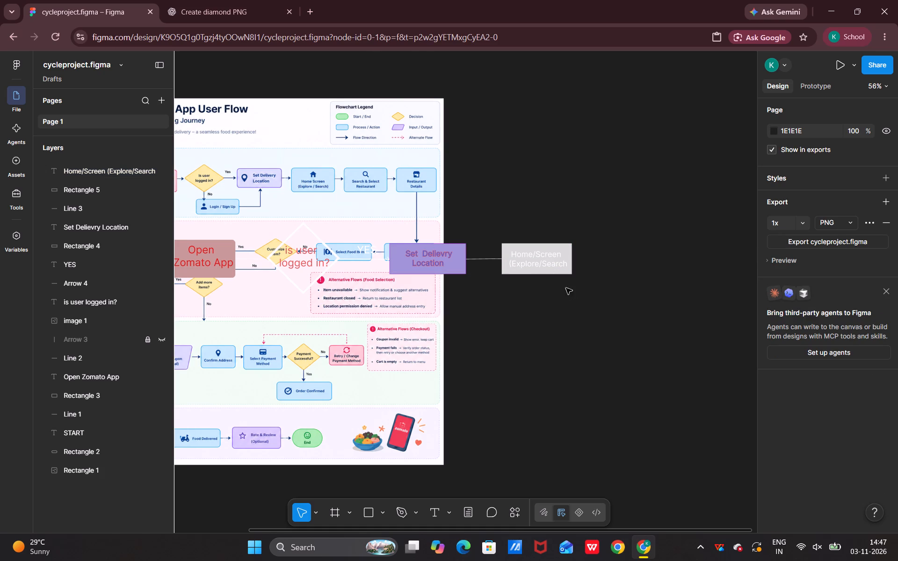
Extend the Home/Screen text box to X 1313, making it 216 × 67 to match the rectangle's width.
{"action": "left_click", "coordinate": [529, 260]}
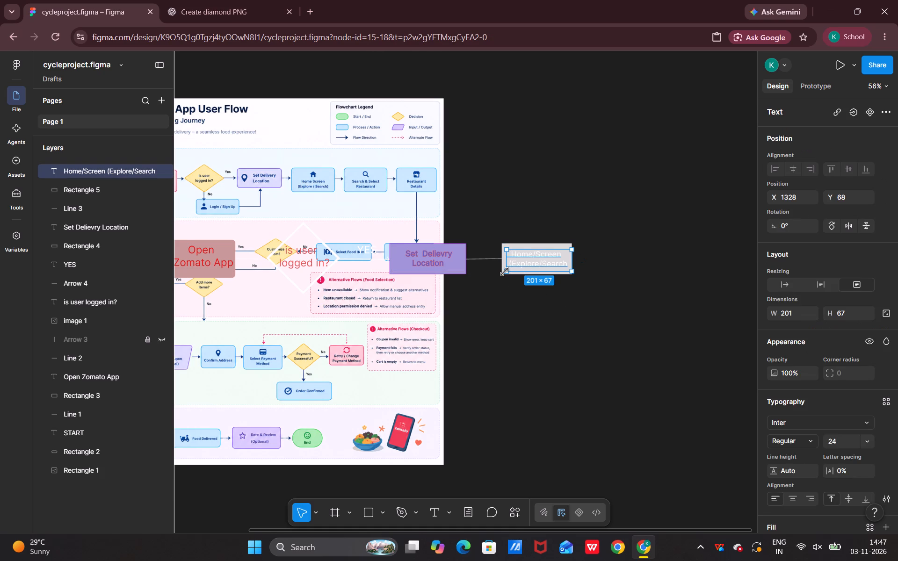
{"action": "left_click_drag", "start_coordinate": [504, 272], "coordinate": [501, 270]}
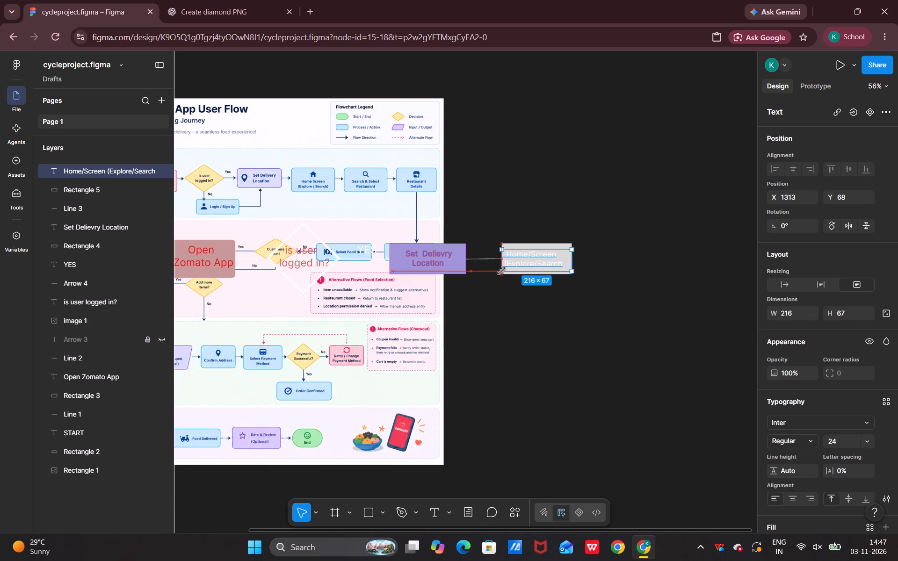
{"action": "left_click_drag", "start_coordinate": [501, 270], "coordinate": [500, 270]}
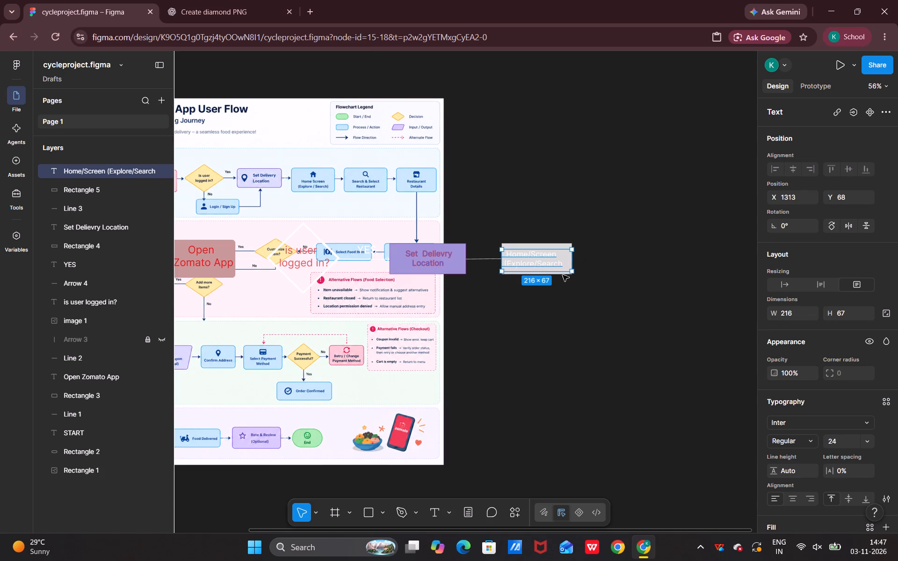
Add the closing parenthesis after "Search" so the label's second line reads "(Explore/Search)".
{"action": "left_click", "coordinate": [563, 263]}
{"action": "double_click", "coordinate": [564, 266]}
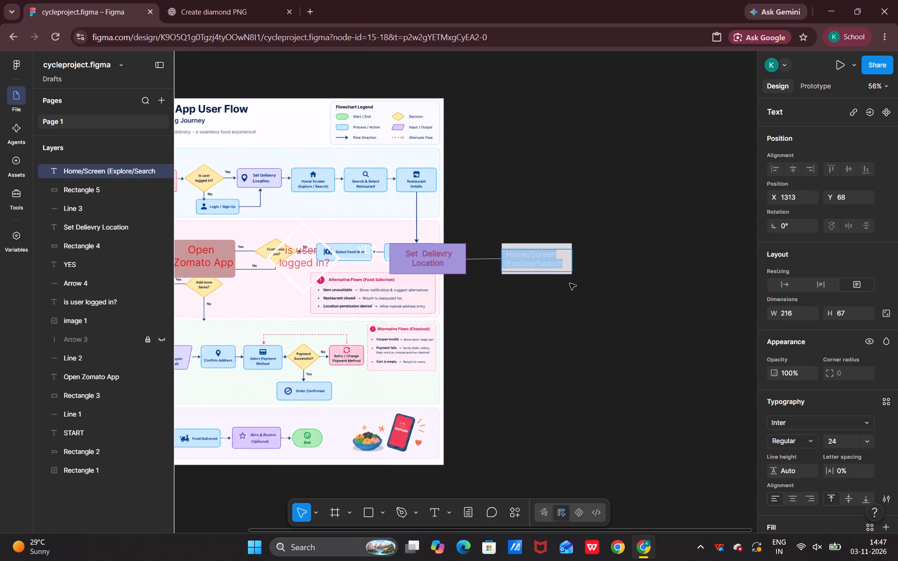
{"action": "left_click", "coordinate": [565, 265]}
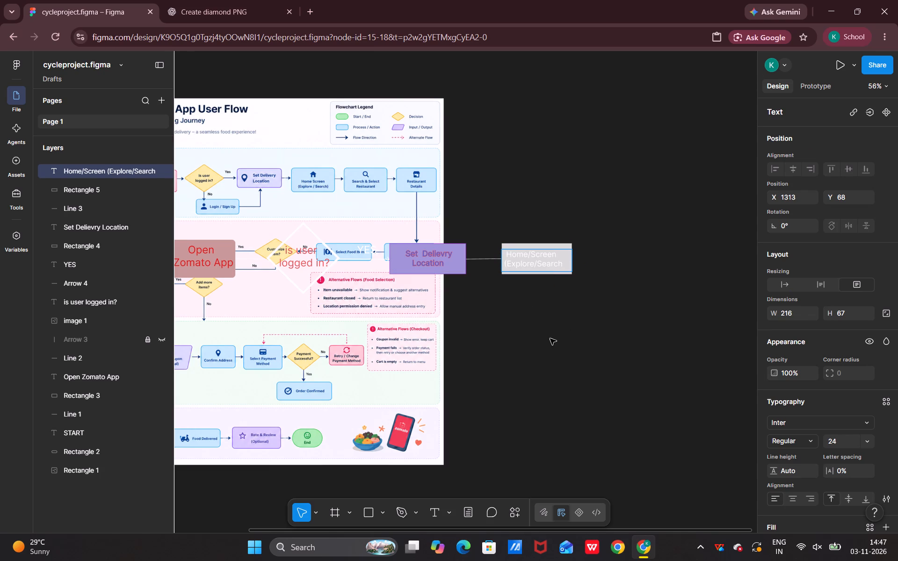
{"action": "key", "text": "shift+parenright"}
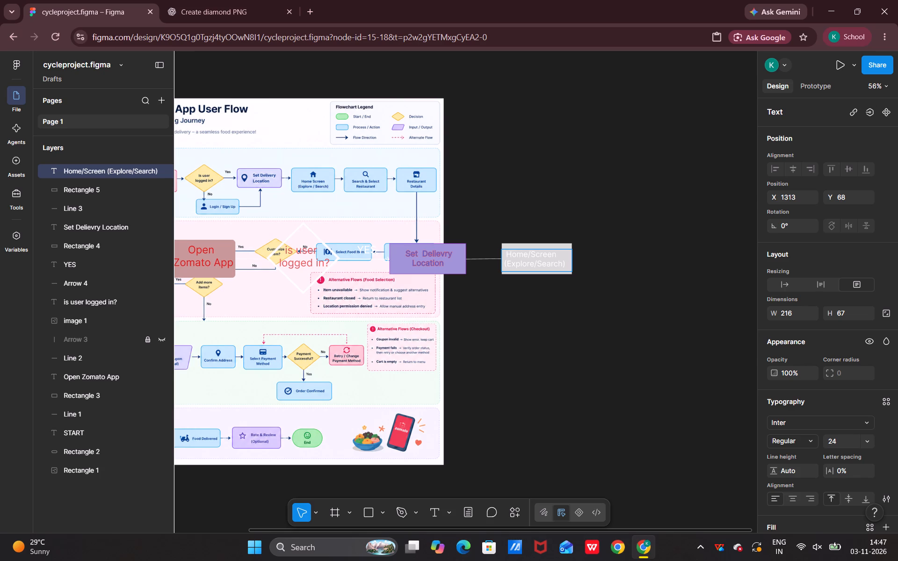
Indent "Home/Screen" with leading space so it sits centred above "(Explore/Search)" in the label.
{"action": "left_click", "coordinate": [507, 255]}
{"action": "key", "text": "space"}
{"action": "key", "text": "space"}
{"action": "key", "text": "BackSpace"}
Recolour the letter "o" of "Explore" in the Home/Screen label to dark blue 373382.
{"action": "left_click", "coordinate": [523, 262]}
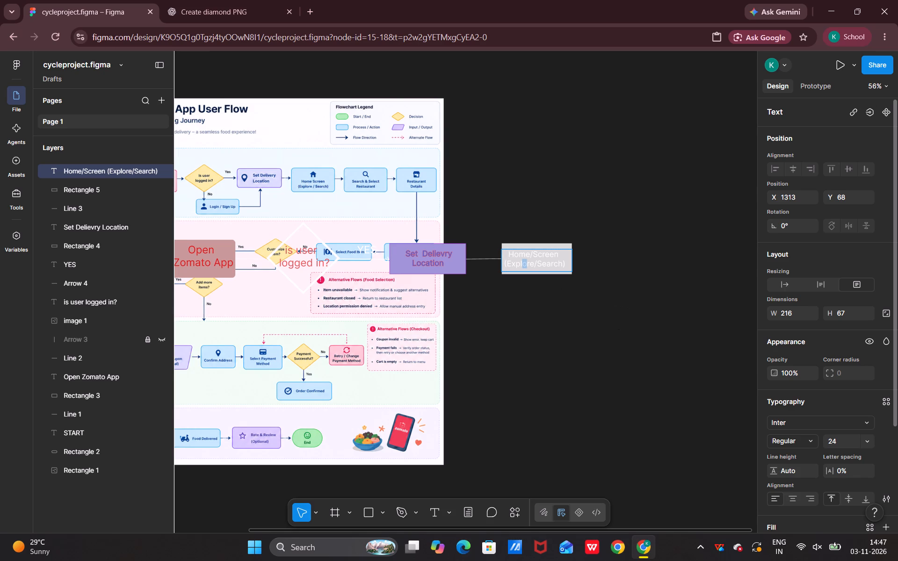
{"action": "scroll", "coordinate": [793, 442], "scroll_direction": "down", "scroll_amount": 6}
{"action": "left_click", "coordinate": [775, 417]}
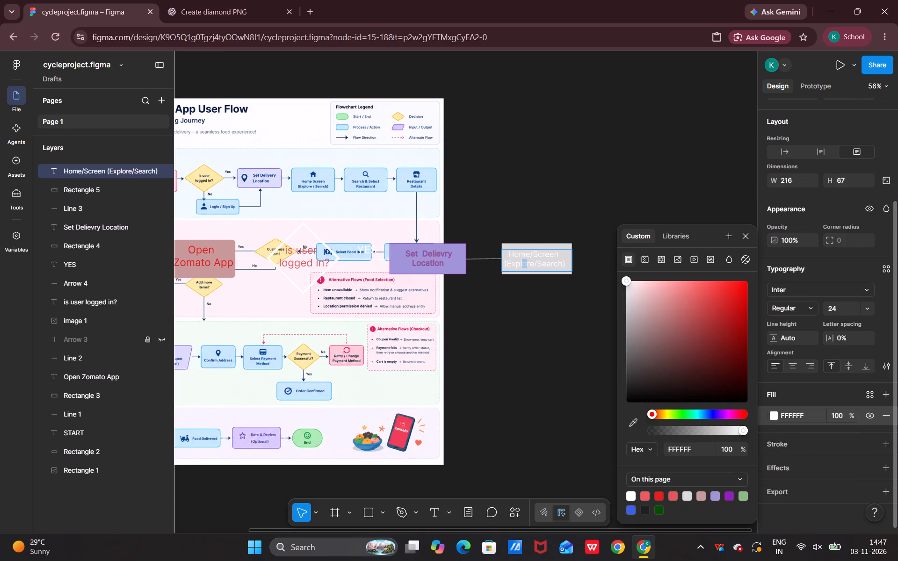
{"action": "left_click", "coordinate": [714, 415]}
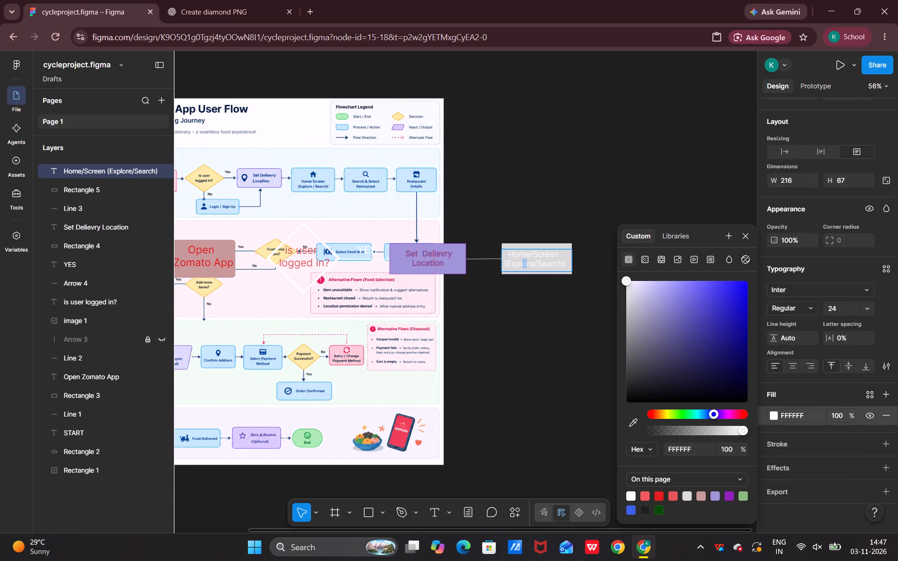
{"action": "left_click", "coordinate": [625, 280]}
{"action": "left_click_drag", "start_coordinate": [625, 280], "coordinate": [698, 345]}
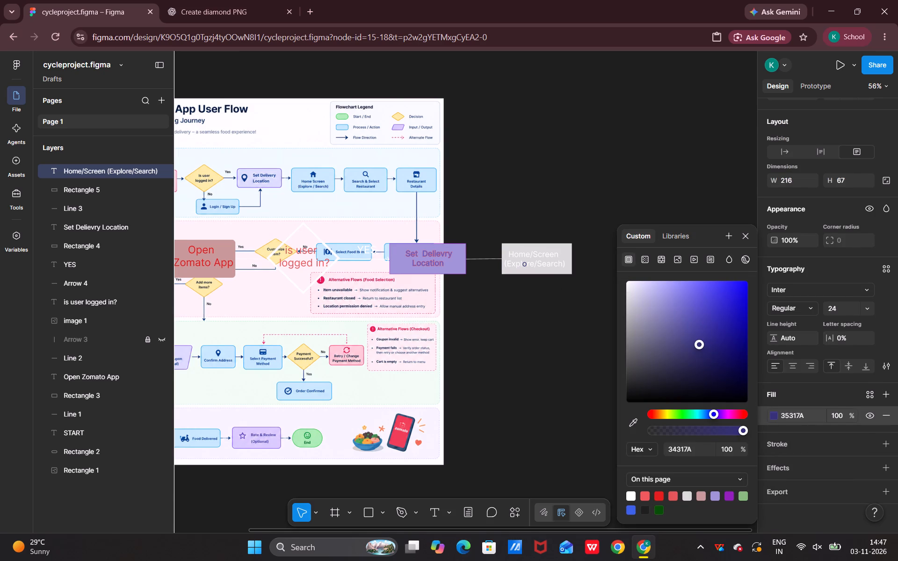
{"action": "left_click_drag", "start_coordinate": [698, 345], "coordinate": [702, 356]}
{"action": "left_click_drag", "start_coordinate": [701, 355], "coordinate": [700, 340]}
{"action": "left_click", "coordinate": [575, 325]}
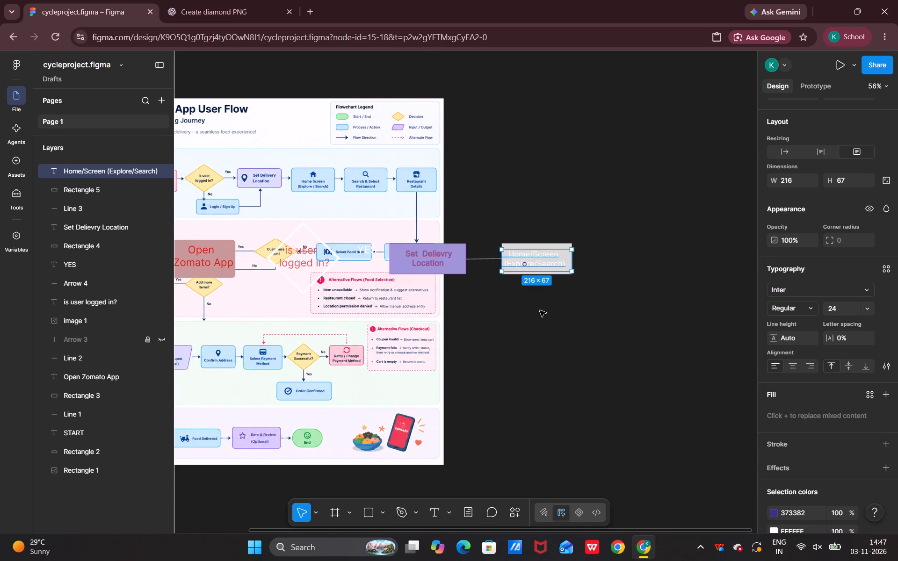
{"action": "left_click", "coordinate": [542, 301]}
Change the dark blue 373382 used in the Home/Screen label to a stronger blue, 2019A5.
{"action": "left_click", "coordinate": [538, 266]}
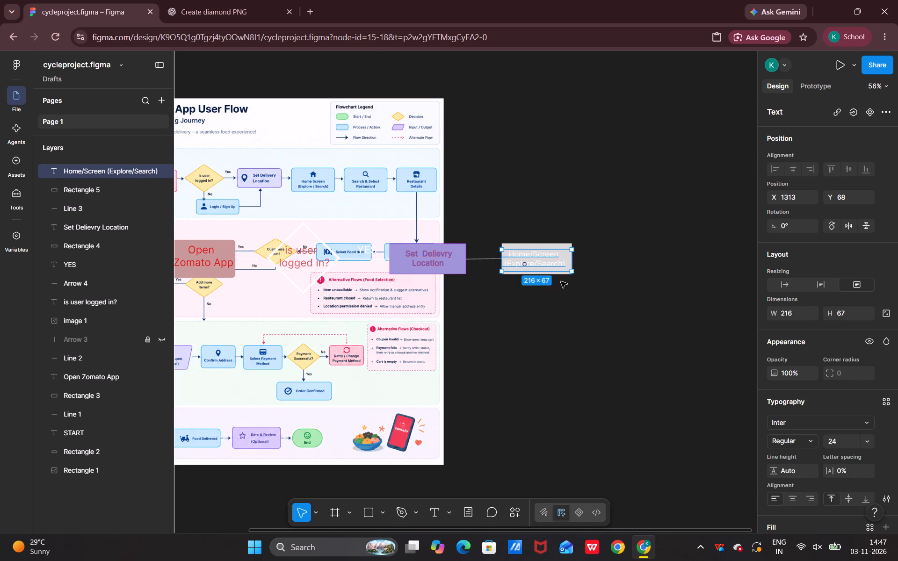
{"action": "left_click", "coordinate": [548, 260]}
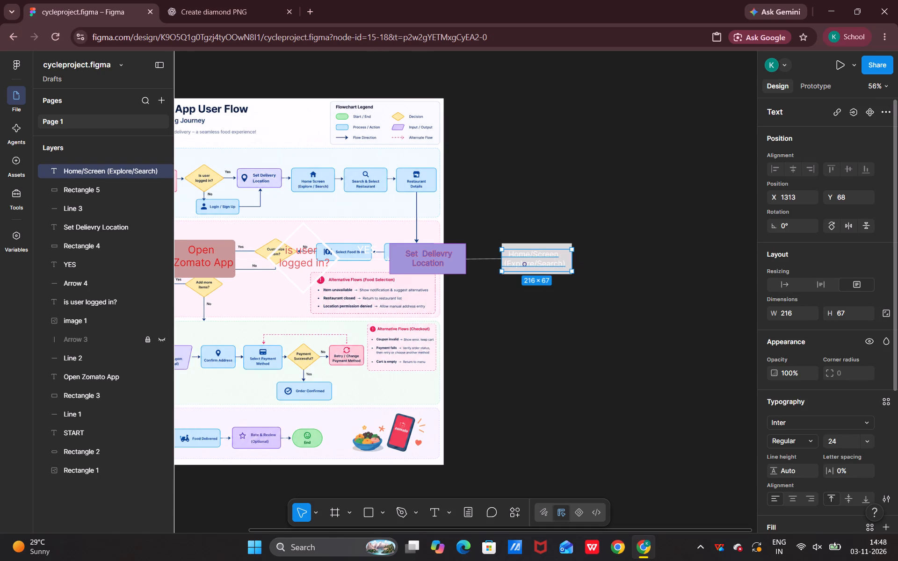
{"action": "scroll", "coordinate": [809, 388], "scroll_direction": "down", "scroll_amount": 11}
{"action": "left_click", "coordinate": [776, 443]}
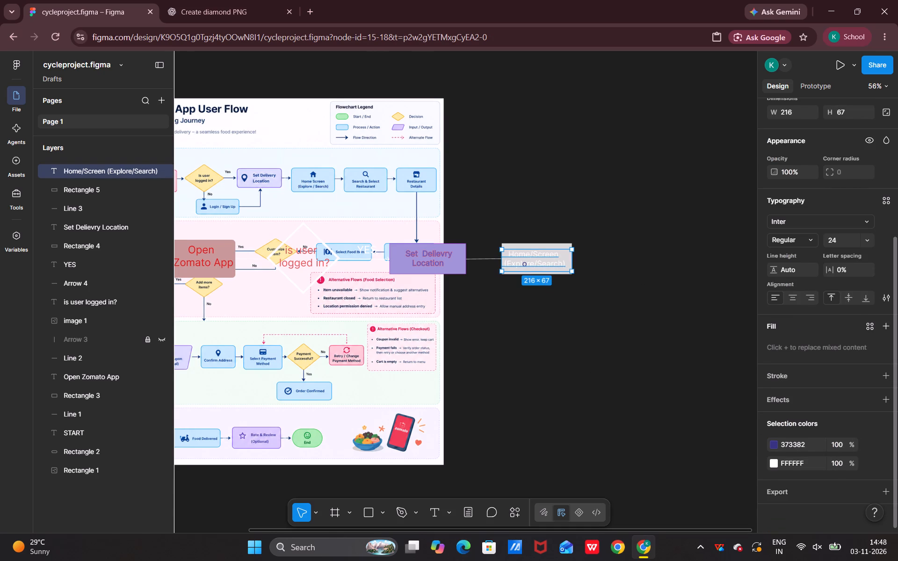
{"action": "left_click_drag", "start_coordinate": [702, 335], "coordinate": [642, 334]}
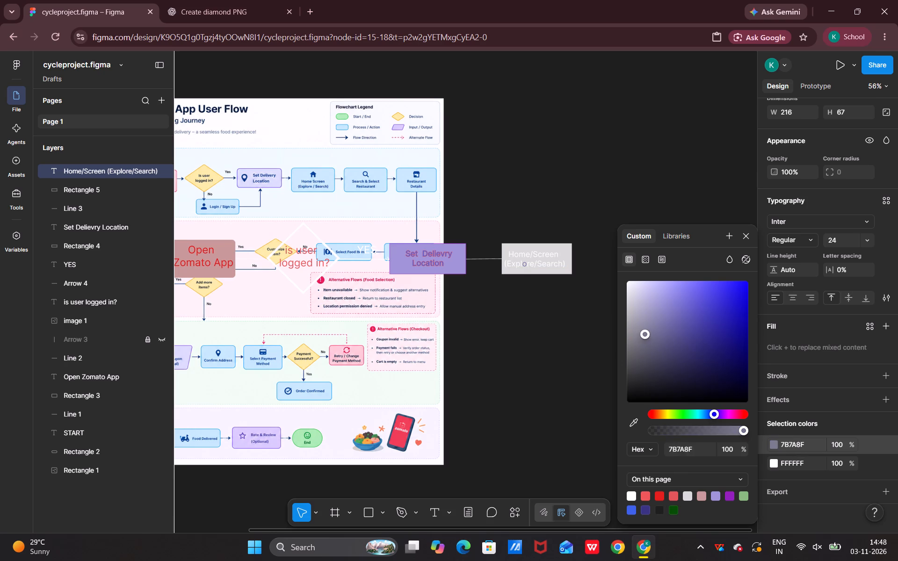
{"action": "left_click_drag", "start_coordinate": [642, 334], "coordinate": [730, 324]}
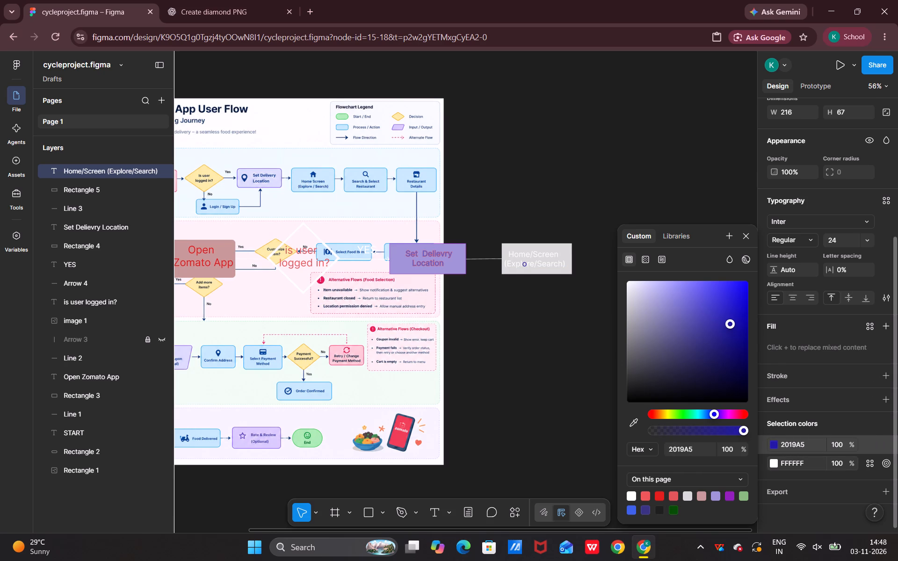
Recolour the remaining white text of the Home/Screen (Explore/Search) label to dark blue, about 222BAA.
{"action": "left_click", "coordinate": [776, 462]}
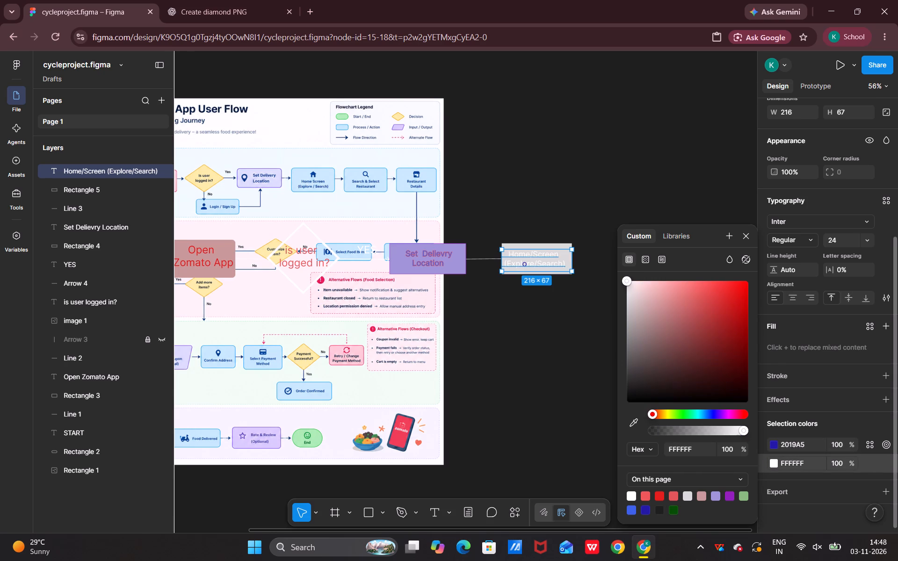
{"action": "left_click_drag", "start_coordinate": [710, 410], "coordinate": [716, 414]}
{"action": "left_click_drag", "start_coordinate": [625, 280], "coordinate": [700, 323]}
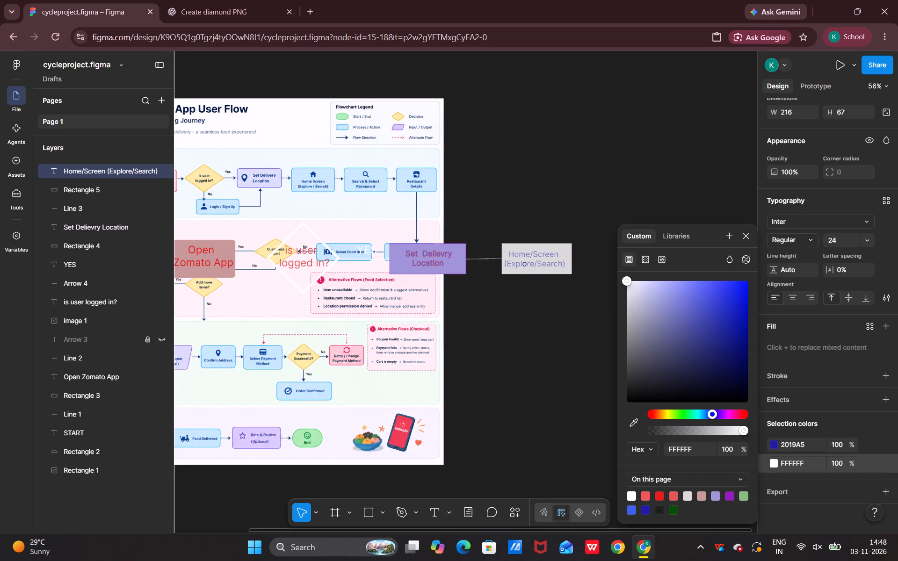
{"action": "left_click_drag", "start_coordinate": [700, 323], "coordinate": [724, 322]}
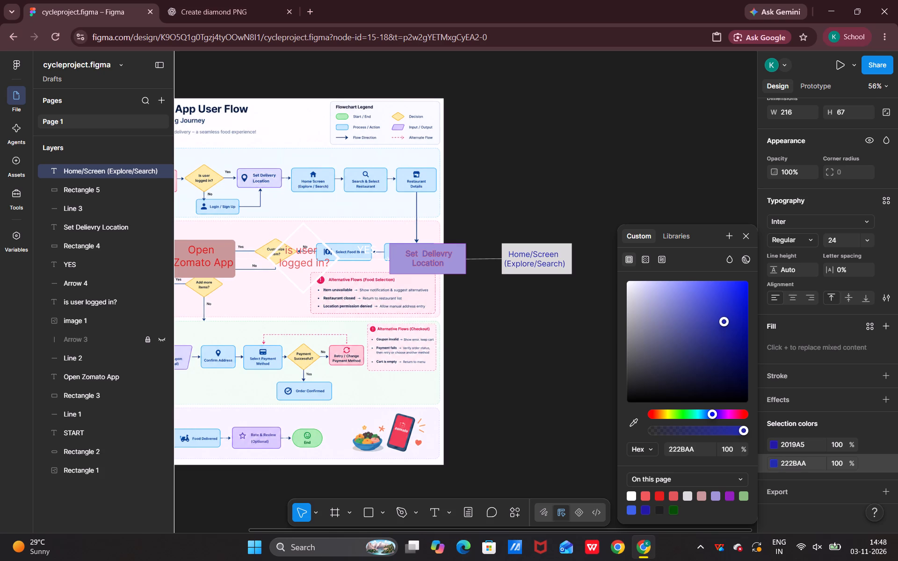
{"action": "left_click_drag", "start_coordinate": [724, 322], "coordinate": [722, 327]}
{"action": "left_click", "coordinate": [631, 173]}
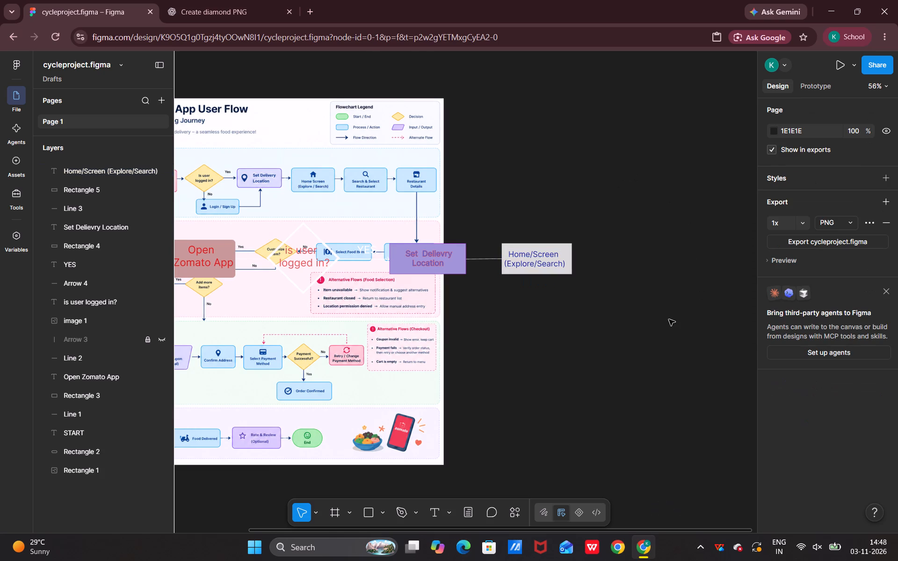
Change the fill of the rectangle behind the Home/Screen label to light blue A6C6E6.
{"action": "left_click", "coordinate": [562, 273]}
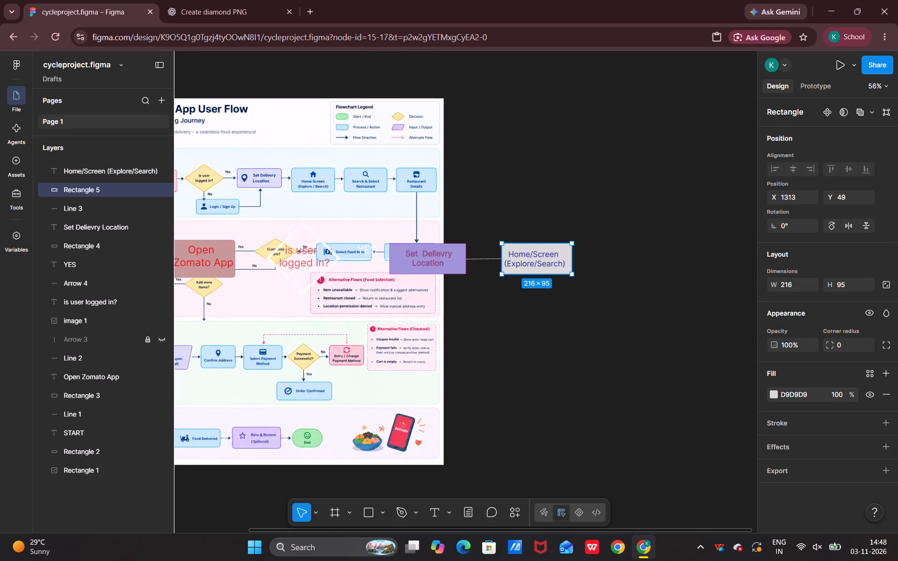
{"action": "left_click", "coordinate": [772, 395]}
{"action": "left_click", "coordinate": [699, 413]}
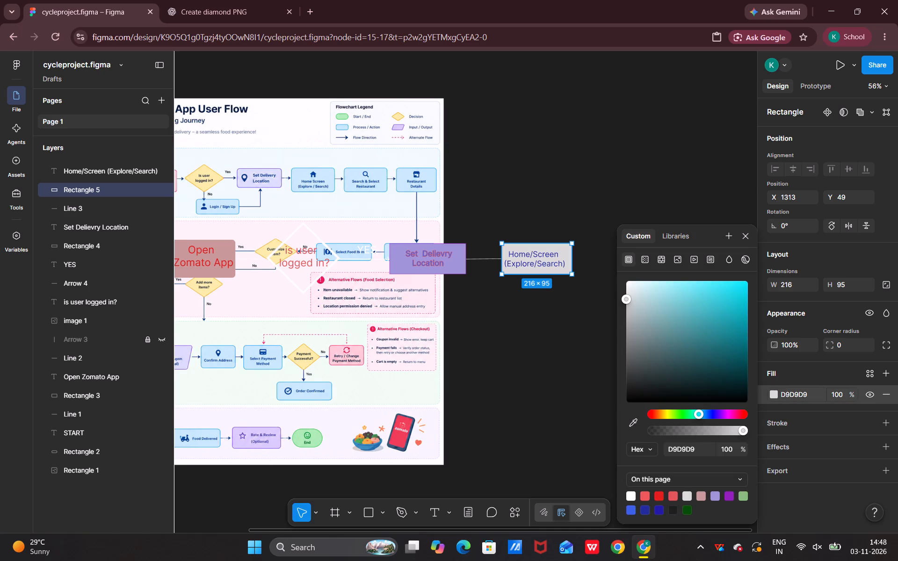
{"action": "left_click", "coordinate": [705, 410]}
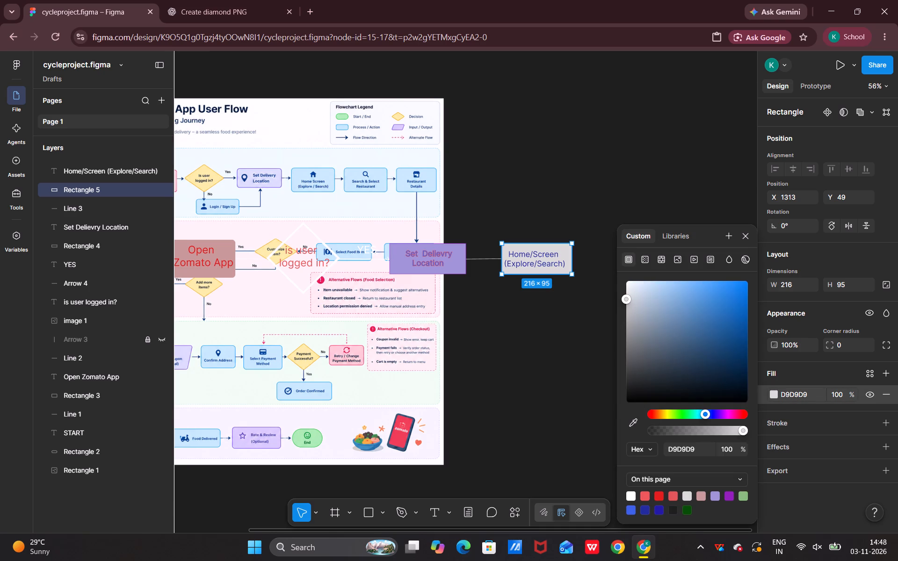
{"action": "left_click_drag", "start_coordinate": [628, 297], "coordinate": [722, 328]}
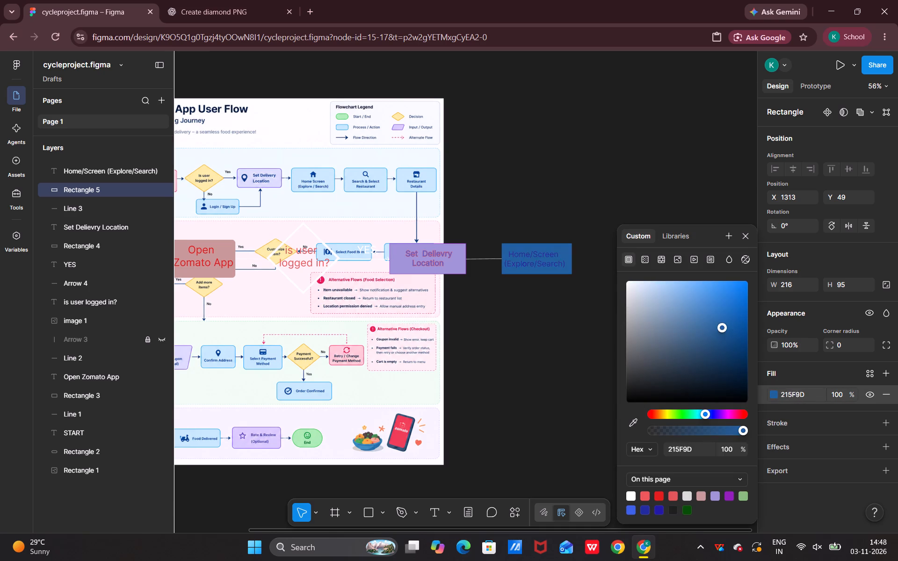
{"action": "left_click_drag", "start_coordinate": [722, 328], "coordinate": [679, 299]}
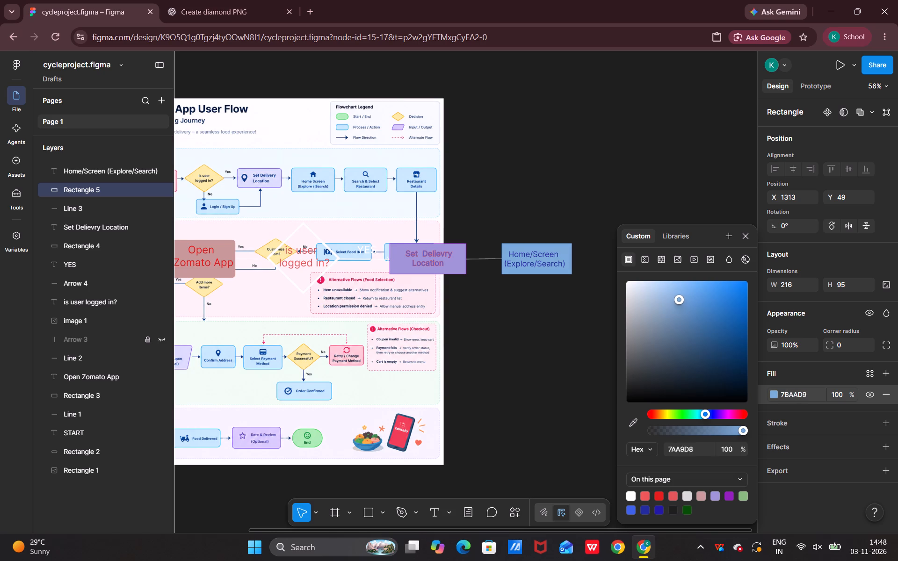
{"action": "left_click_drag", "start_coordinate": [679, 299], "coordinate": [665, 302]}
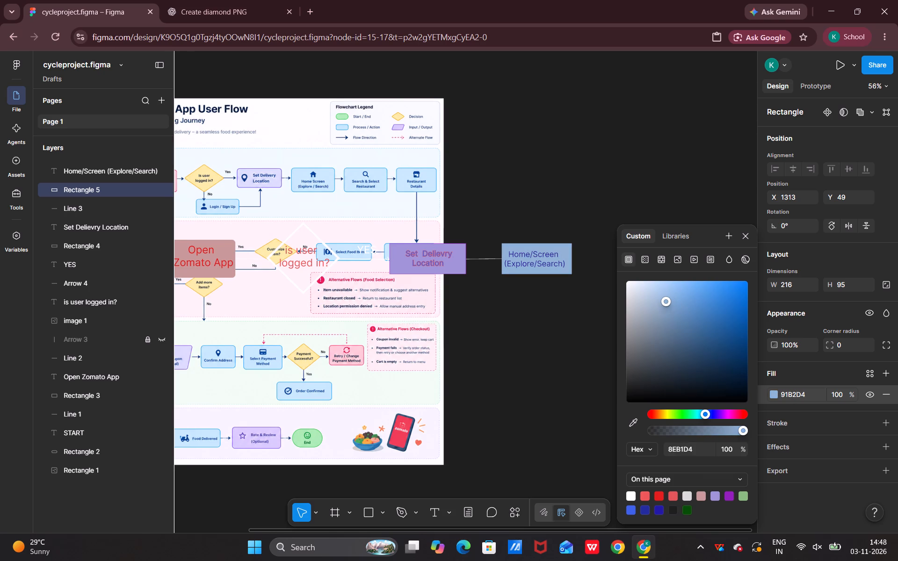
{"action": "left_click_drag", "start_coordinate": [665, 302], "coordinate": [667, 293]}
{"action": "left_click_drag", "start_coordinate": [667, 293], "coordinate": [665, 295]}
{"action": "left_click_drag", "start_coordinate": [665, 295], "coordinate": [661, 294]}
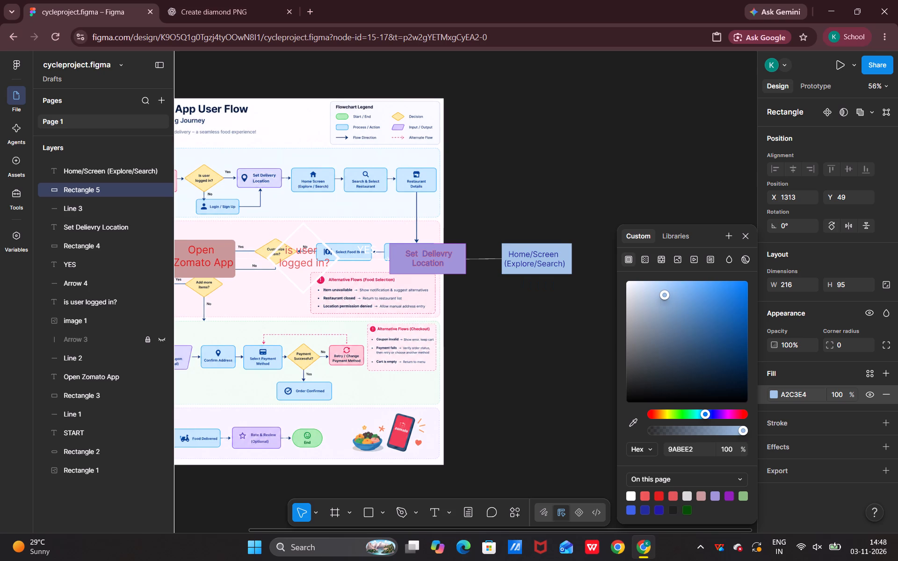
{"action": "left_click_drag", "start_coordinate": [661, 294], "coordinate": [660, 293]}
{"action": "left_click", "coordinate": [660, 293]}
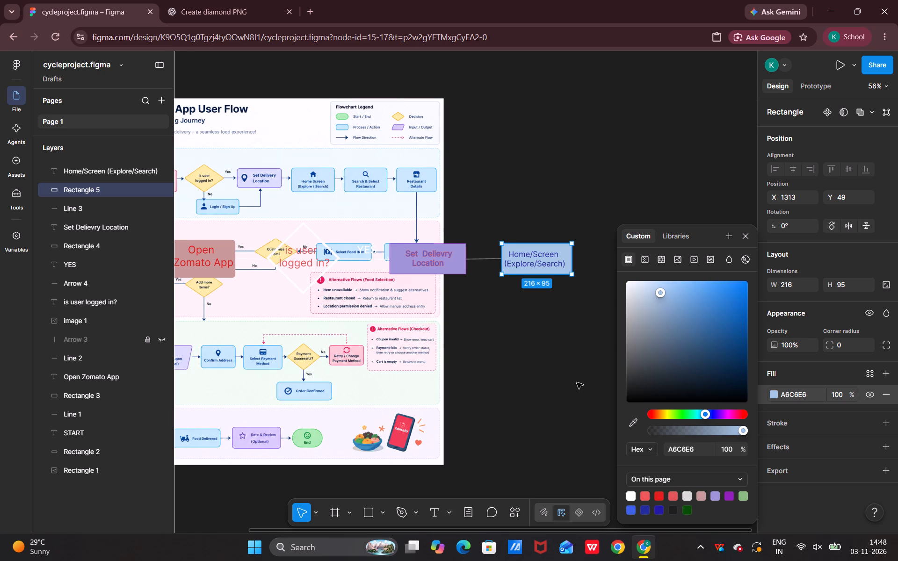
{"action": "left_click", "coordinate": [577, 382]}
Move the Home/Screen (Explore/Search) label to about X 1322, Y 74 so it is centred in its rectangle.
{"action": "left_click_drag", "start_coordinate": [531, 261], "coordinate": [536, 262]}
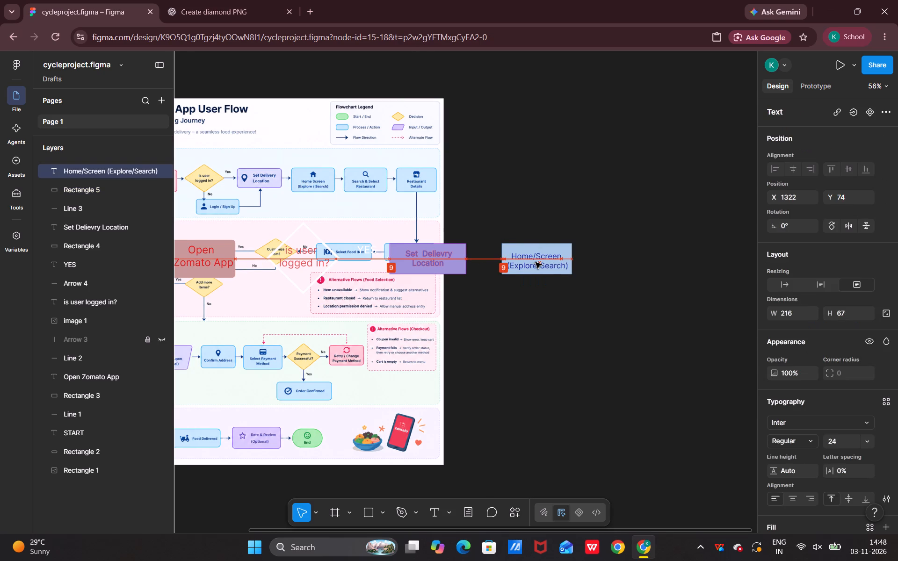
{"action": "left_click_drag", "start_coordinate": [536, 262], "coordinate": [535, 261]}
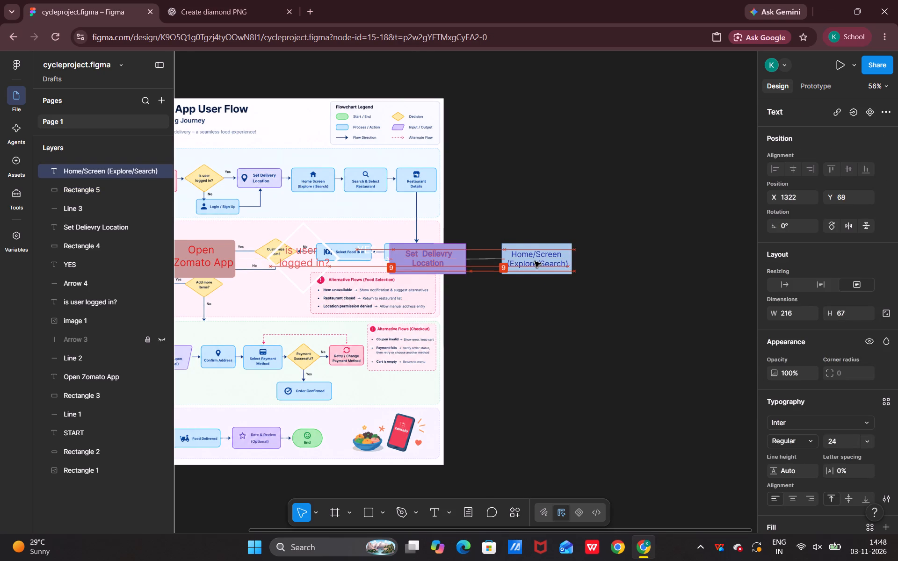
{"action": "left_click_drag", "start_coordinate": [535, 261], "coordinate": [536, 262]}
{"action": "left_click", "coordinate": [558, 310]}
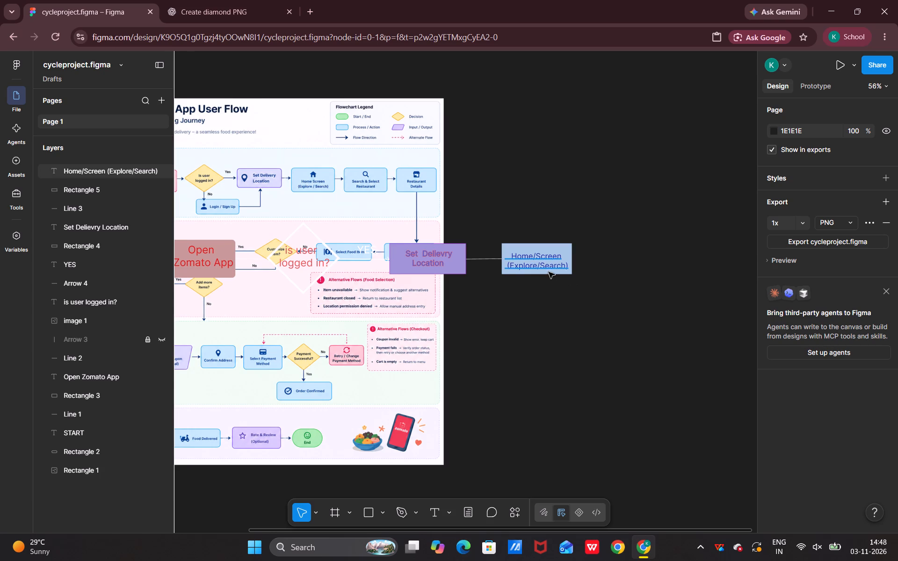
Add a 1 px inside stroke in bright red F90004 to the rectangle behind the Home/Screen (Explore/Search) label.
{"action": "left_click", "coordinate": [565, 246]}
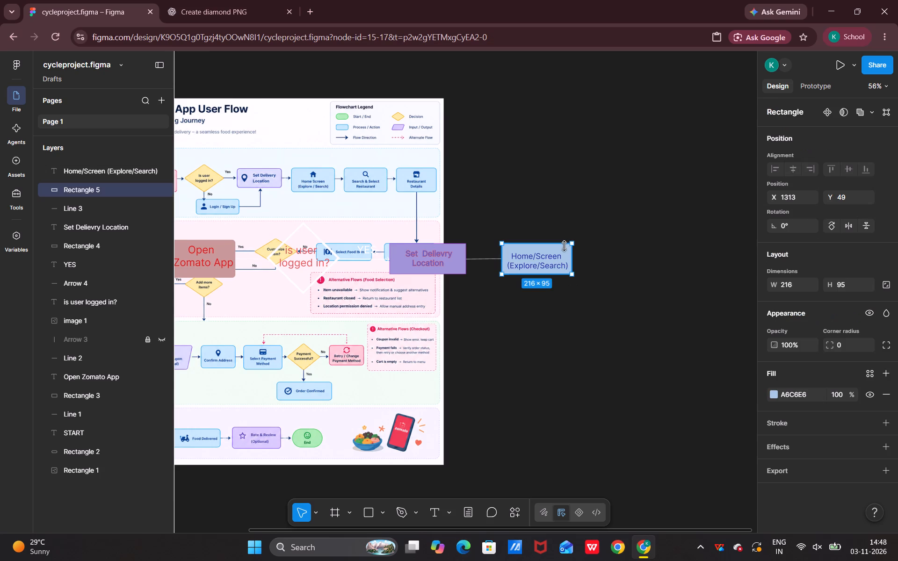
{"action": "left_click", "coordinate": [886, 423]}
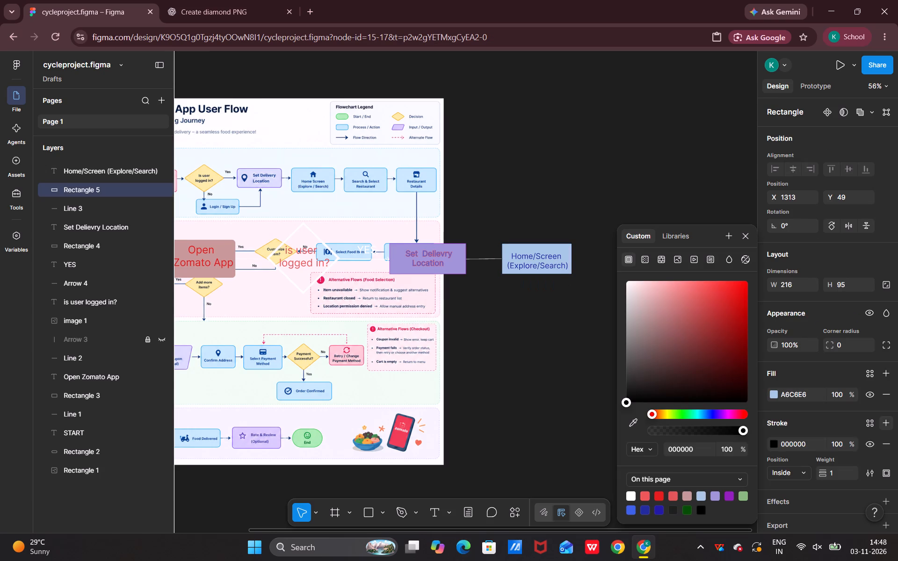
{"action": "left_click", "coordinate": [714, 413]}
{"action": "left_click_drag", "start_coordinate": [689, 317], "coordinate": [753, 305]}
{"action": "left_click_drag", "start_coordinate": [753, 305], "coordinate": [748, 292]}
{"action": "double_click", "coordinate": [748, 292]}
{"action": "left_click_drag", "start_coordinate": [745, 288], "coordinate": [741, 283]}
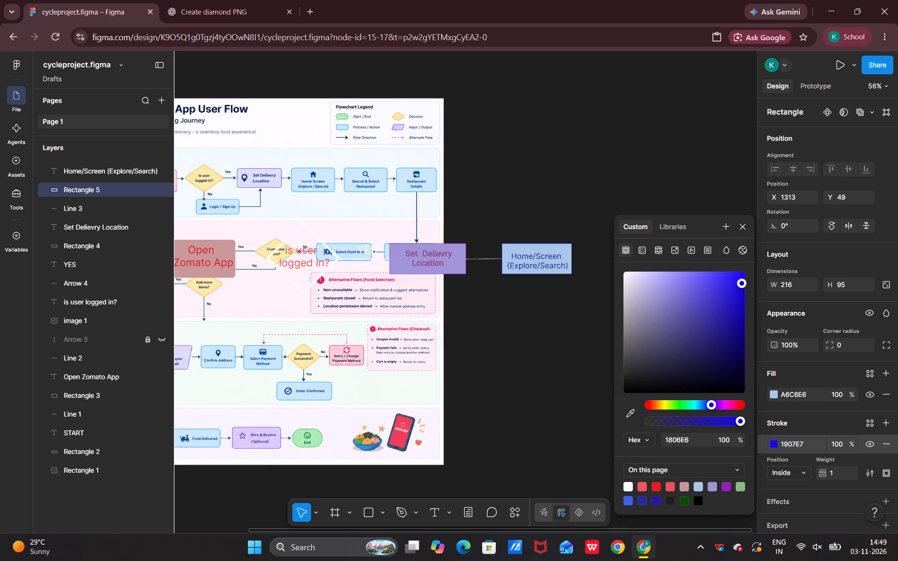
{"action": "left_click_drag", "start_coordinate": [741, 283], "coordinate": [721, 360]}
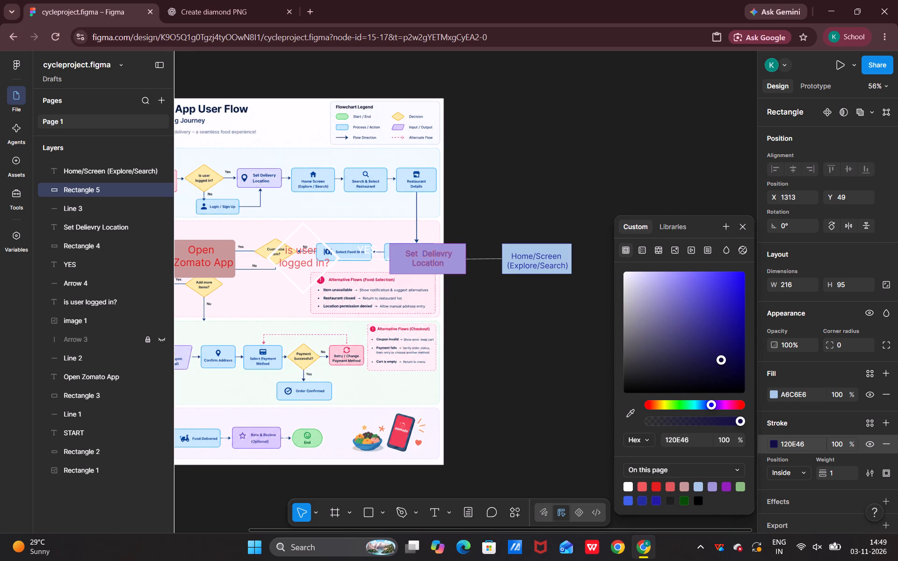
{"action": "left_click_drag", "start_coordinate": [710, 401], "coordinate": [757, 396]}
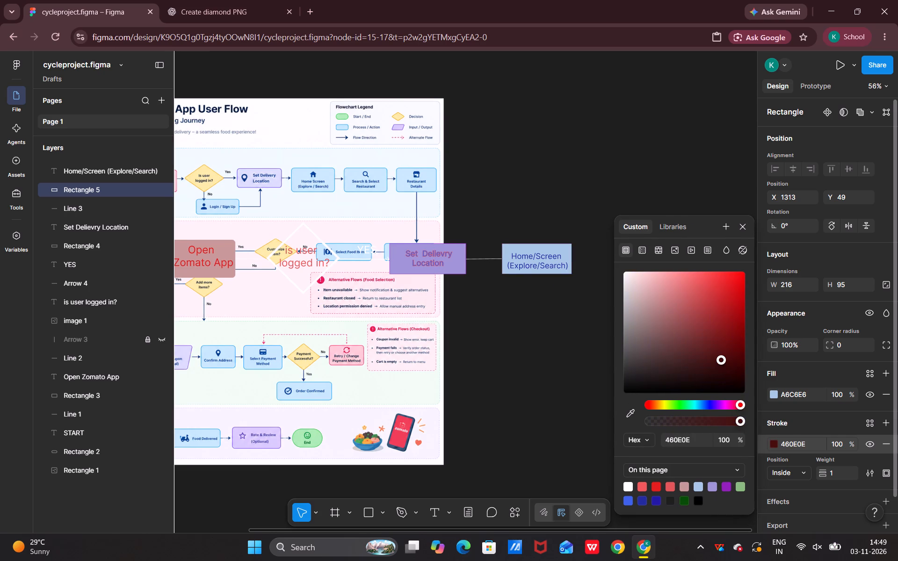
{"action": "left_click_drag", "start_coordinate": [721, 359], "coordinate": [743, 284]}
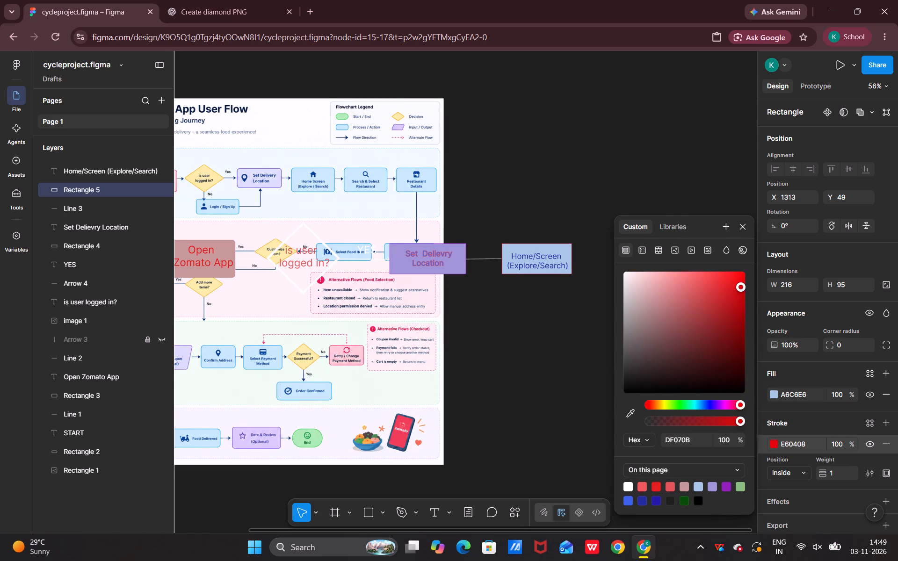
{"action": "left_click_drag", "start_coordinate": [743, 284], "coordinate": [747, 274]}
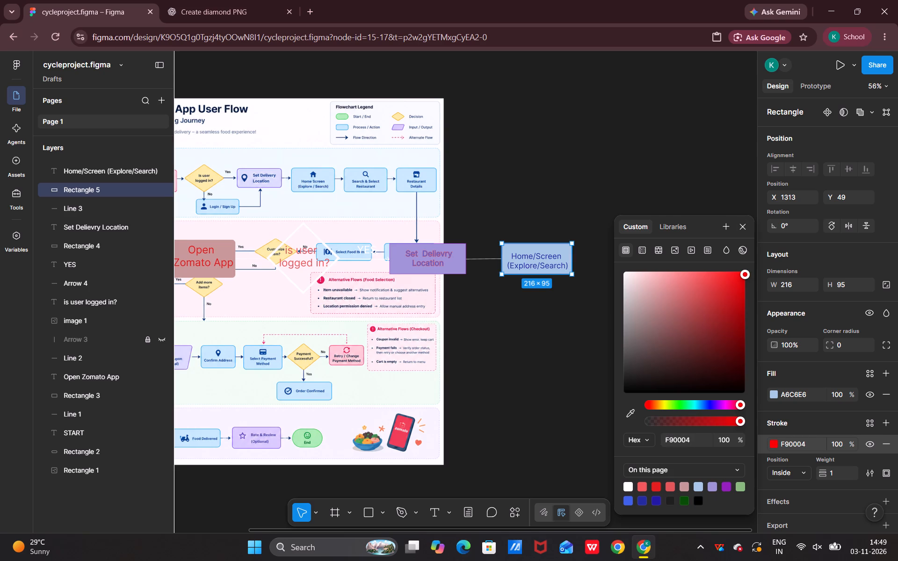
{"action": "left_click", "coordinate": [675, 142]}
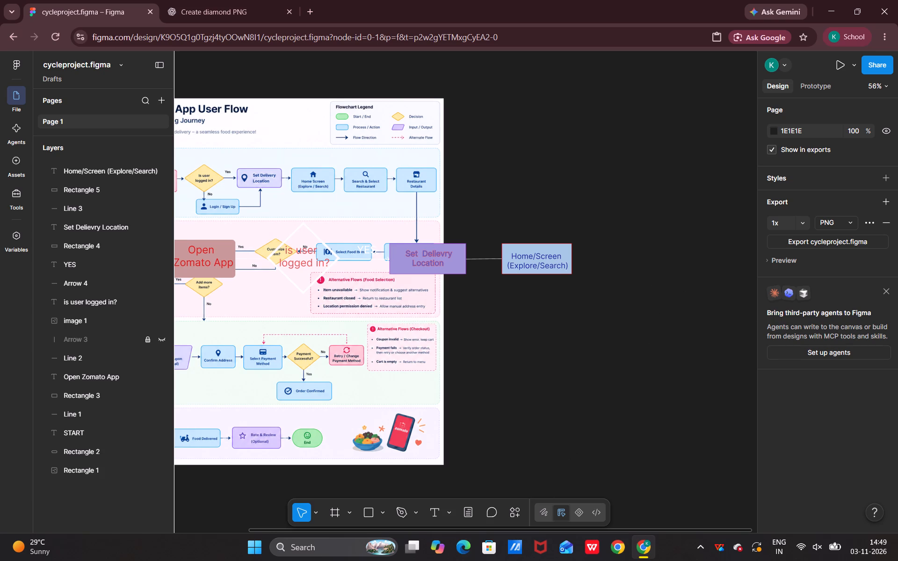
Draw a horizontal connector line about 60 long extending outward from the right edge of the Home/Screen rectangle.
{"action": "left_click", "coordinate": [386, 512]}
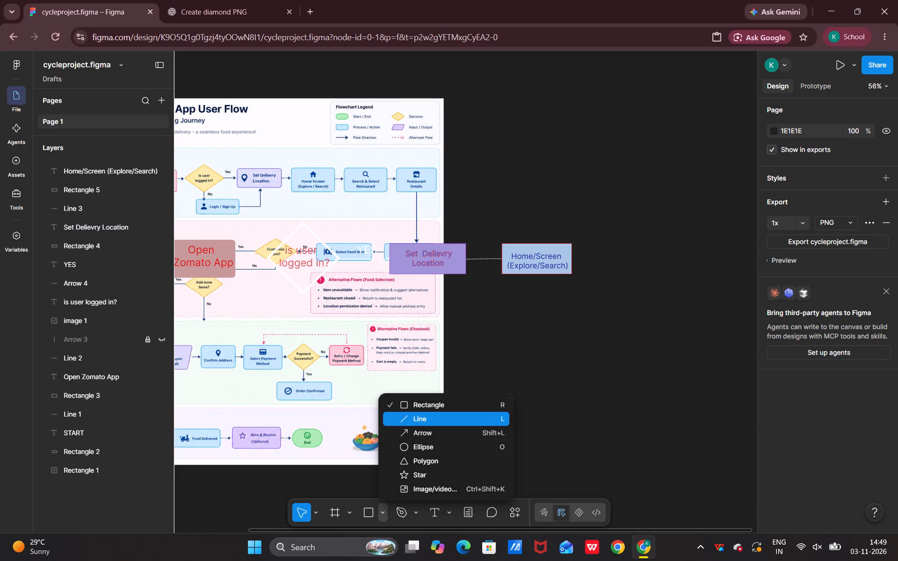
{"action": "left_click", "coordinate": [427, 417]}
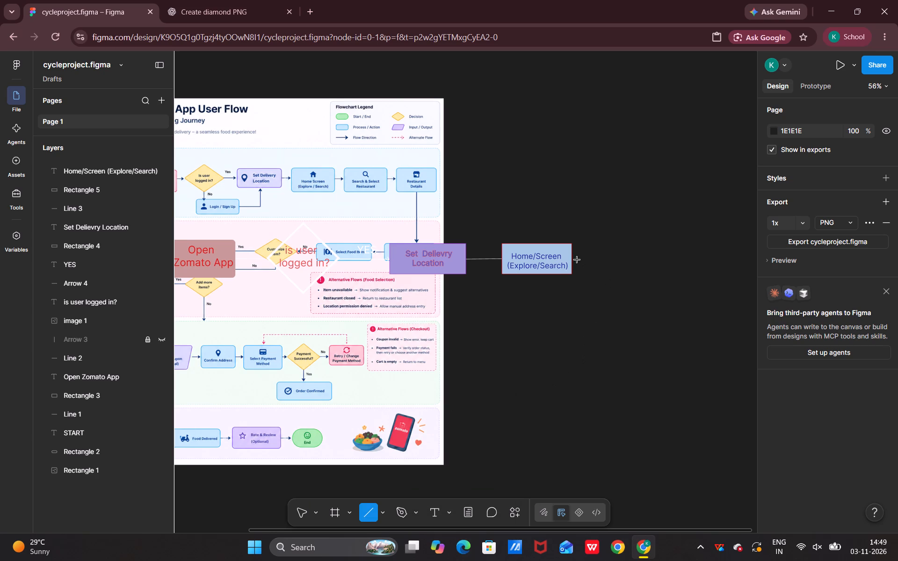
{"action": "left_click_drag", "start_coordinate": [573, 260], "coordinate": [603, 258]}
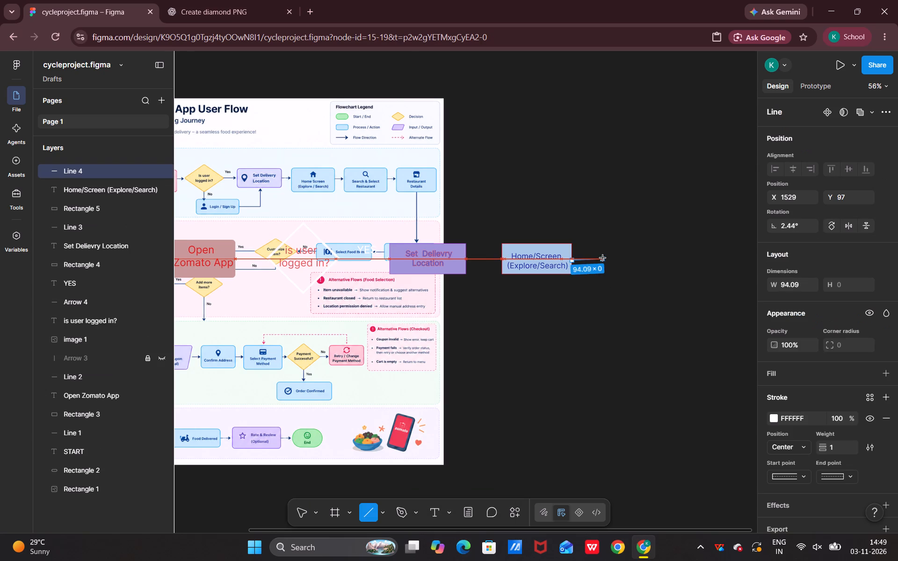
{"action": "left_click_drag", "start_coordinate": [603, 258], "coordinate": [614, 260]}
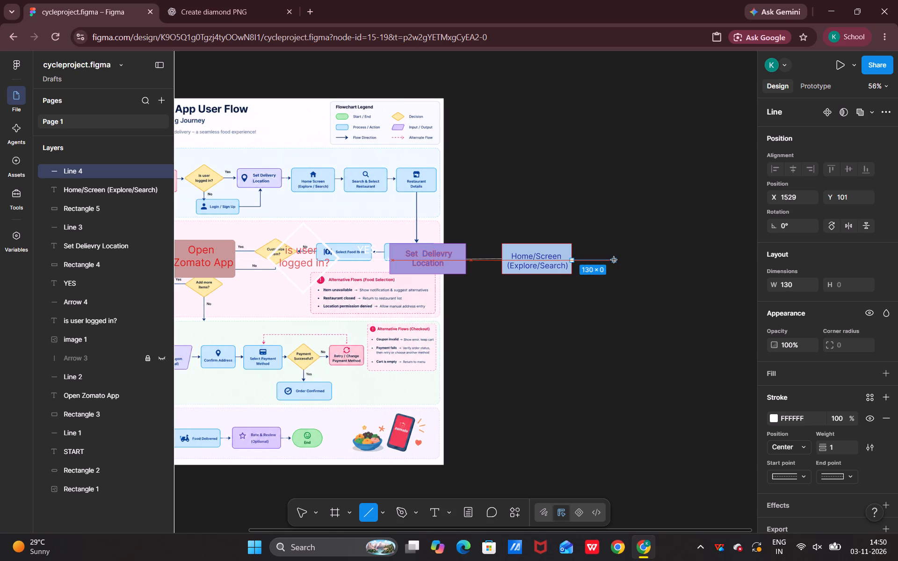
{"action": "left_click_drag", "start_coordinate": [614, 260], "coordinate": [595, 260]}
{"action": "left_click_drag", "start_coordinate": [595, 260], "coordinate": [596, 258]}
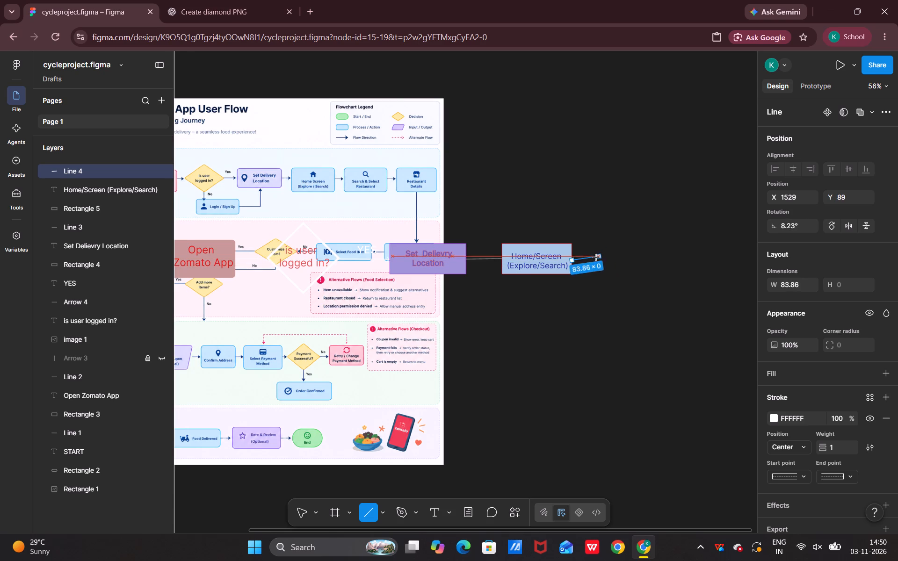
{"action": "left_click_drag", "start_coordinate": [596, 258], "coordinate": [591, 261]}
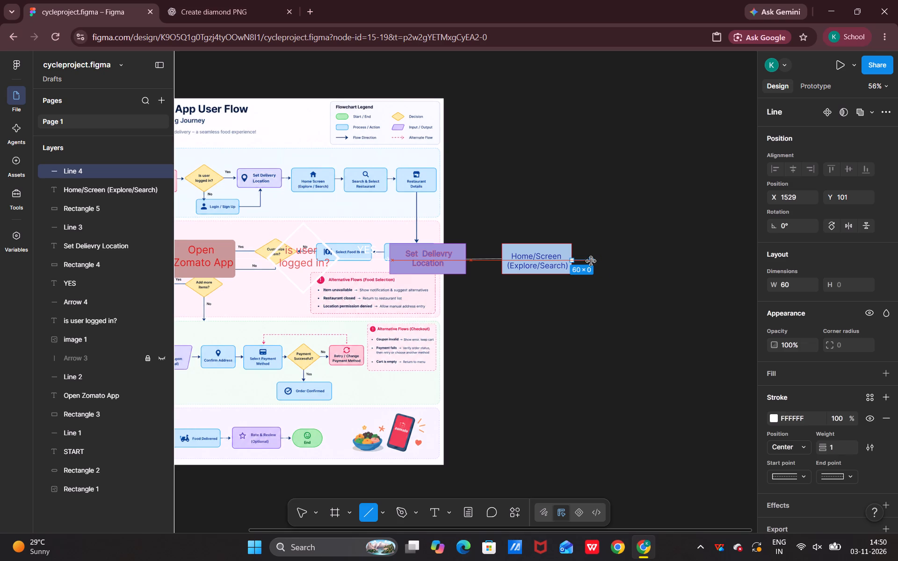
{"action": "left_click", "coordinate": [554, 331]}
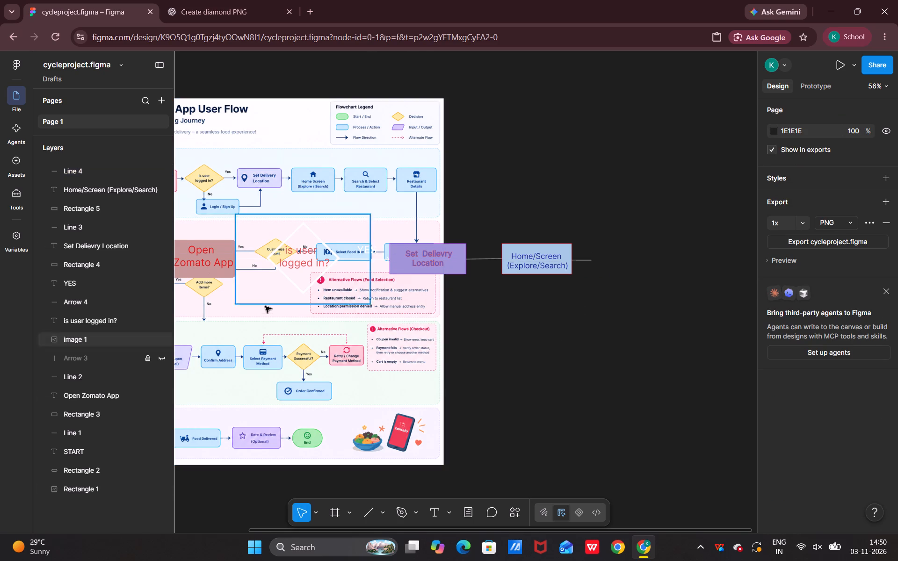
Draw a rectangle of about 243 × 95 at the end of the new connector line, level with the Home/Screen box.
{"action": "left_click", "coordinate": [448, 511]}
{"action": "left_click", "coordinate": [384, 512]}
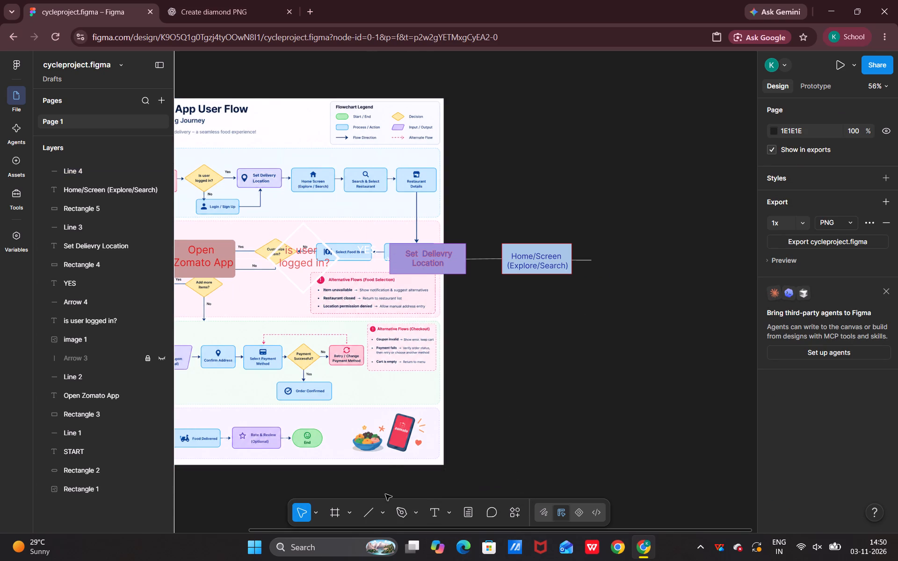
{"action": "double_click", "coordinate": [378, 511]}
{"action": "left_click", "coordinate": [367, 513]}
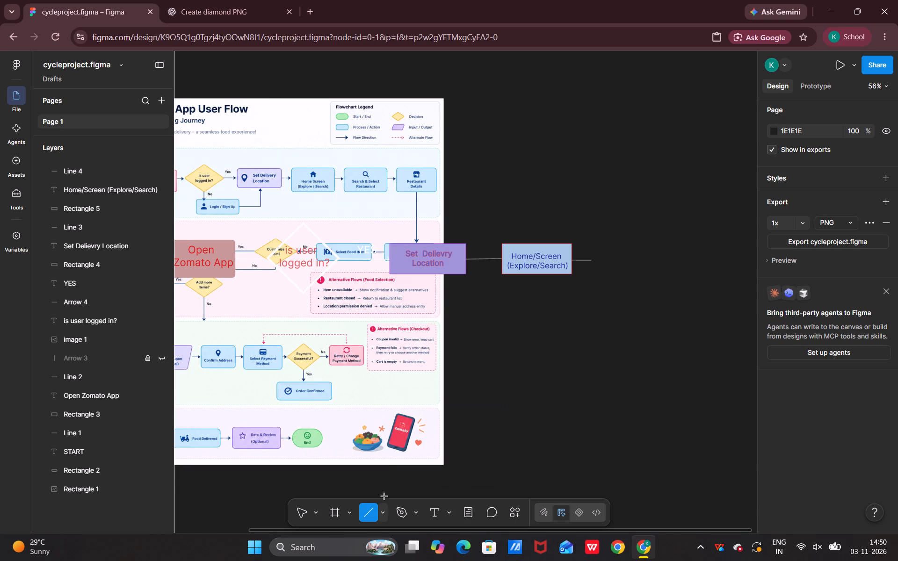
{"action": "left_click", "coordinate": [379, 511]}
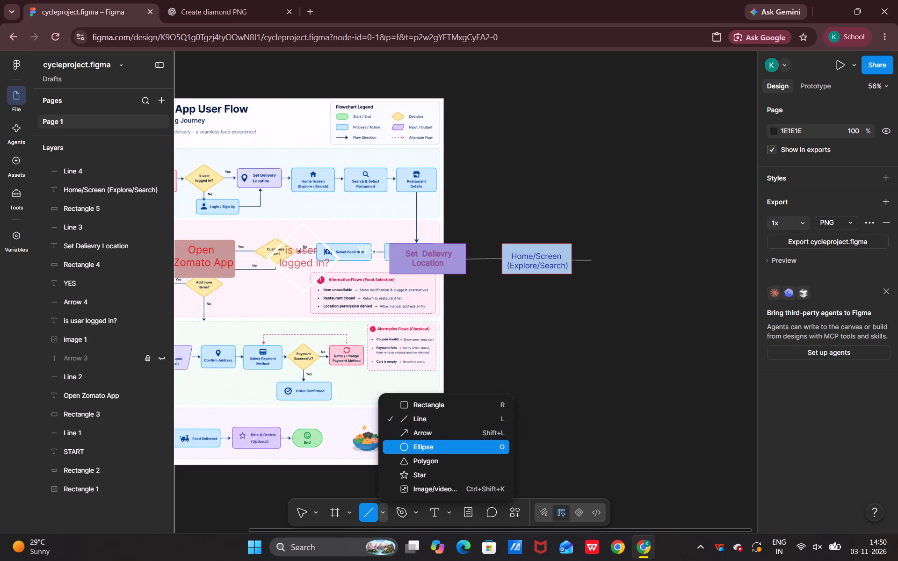
{"action": "left_click", "coordinate": [420, 408]}
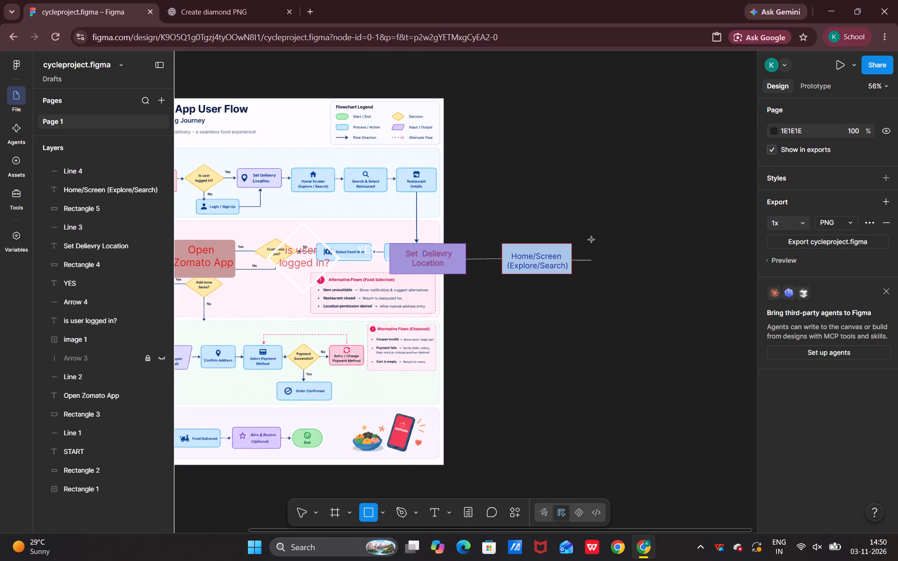
{"action": "left_click_drag", "start_coordinate": [592, 240], "coordinate": [648, 272]}
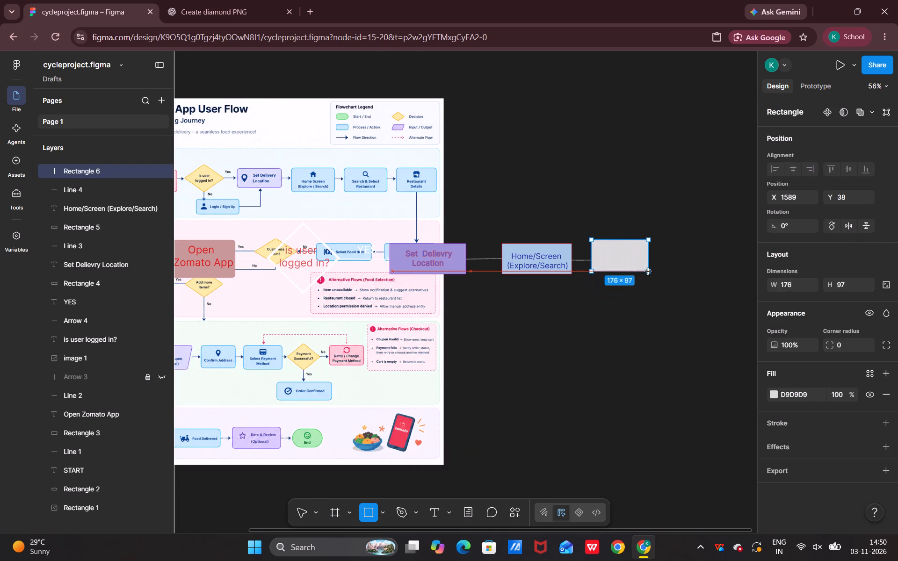
{"action": "left_click_drag", "start_coordinate": [648, 272], "coordinate": [667, 277]}
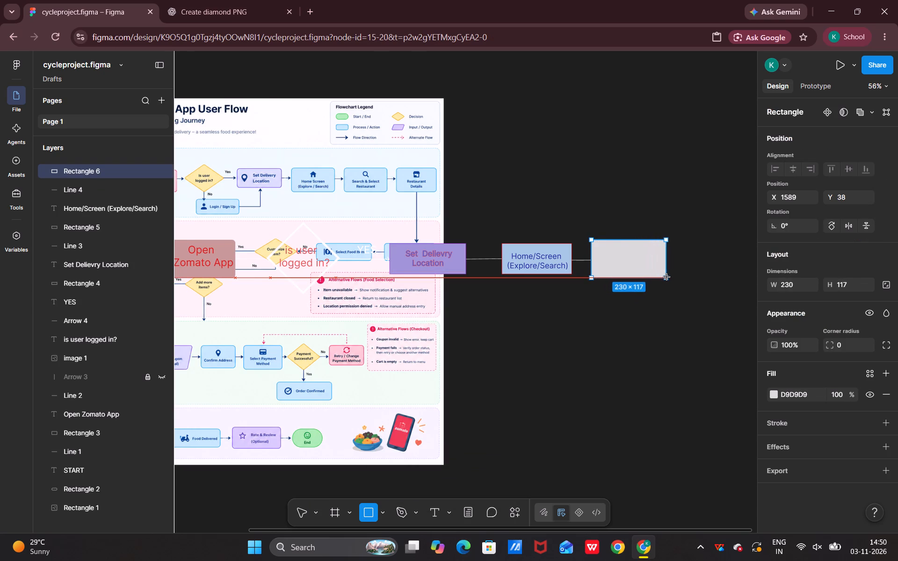
{"action": "left_click_drag", "start_coordinate": [667, 277], "coordinate": [669, 277]}
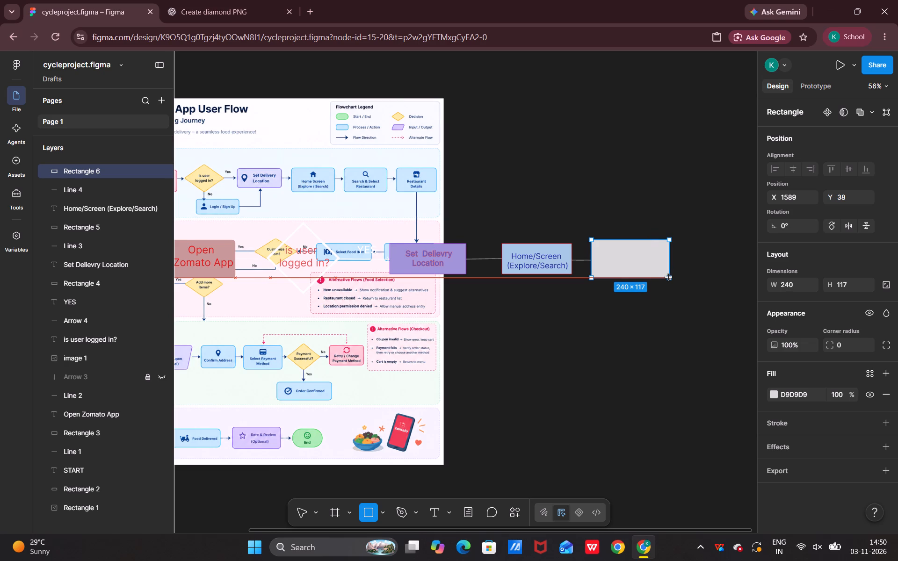
{"action": "left_click_drag", "start_coordinate": [669, 277], "coordinate": [667, 274]}
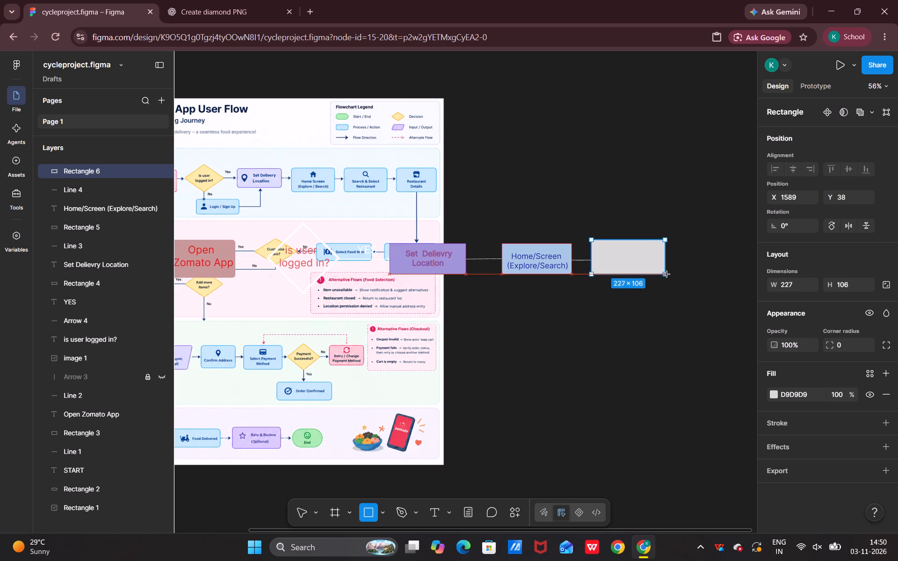
{"action": "left_click_drag", "start_coordinate": [667, 274], "coordinate": [670, 274]}
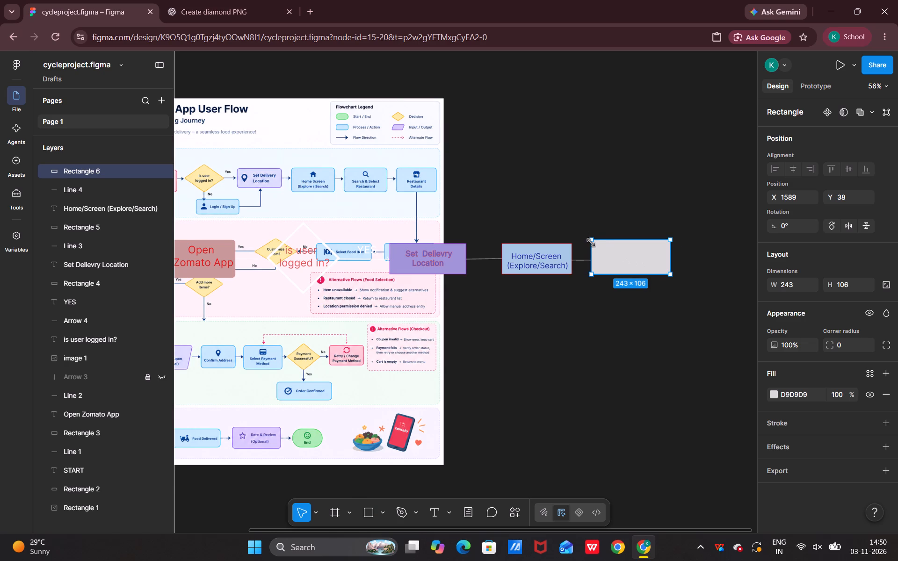
{"action": "left_click_drag", "start_coordinate": [593, 240], "coordinate": [595, 244]}
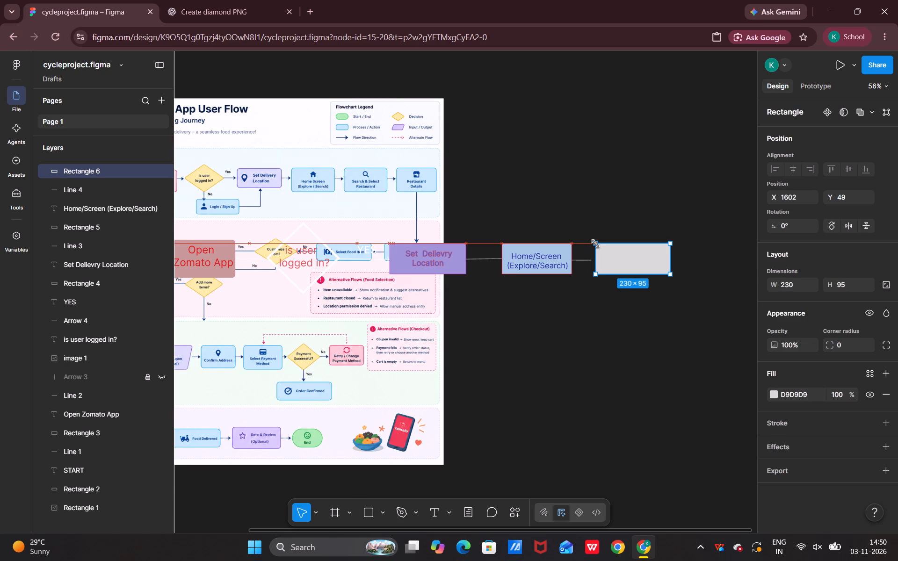
{"action": "left_click_drag", "start_coordinate": [595, 244], "coordinate": [591, 245]}
{"action": "left_click", "coordinate": [569, 334]}
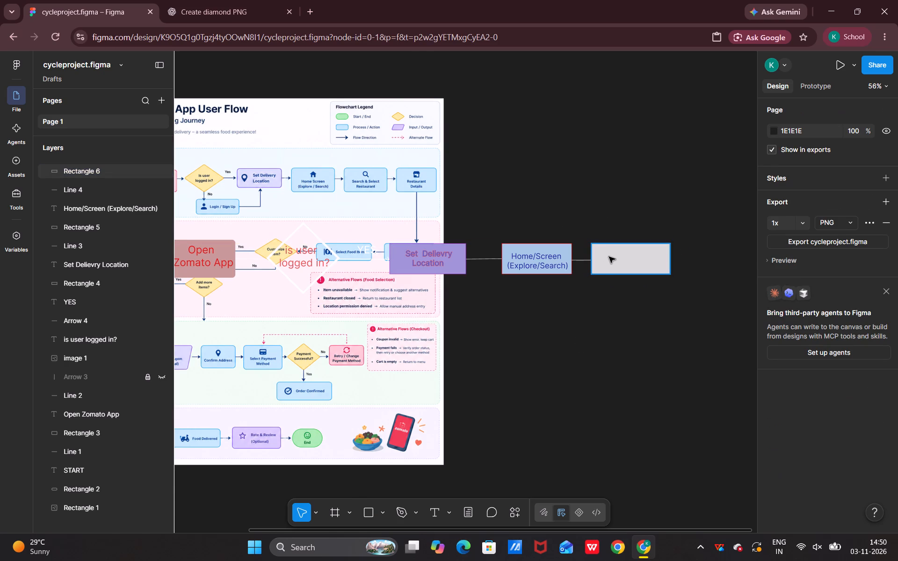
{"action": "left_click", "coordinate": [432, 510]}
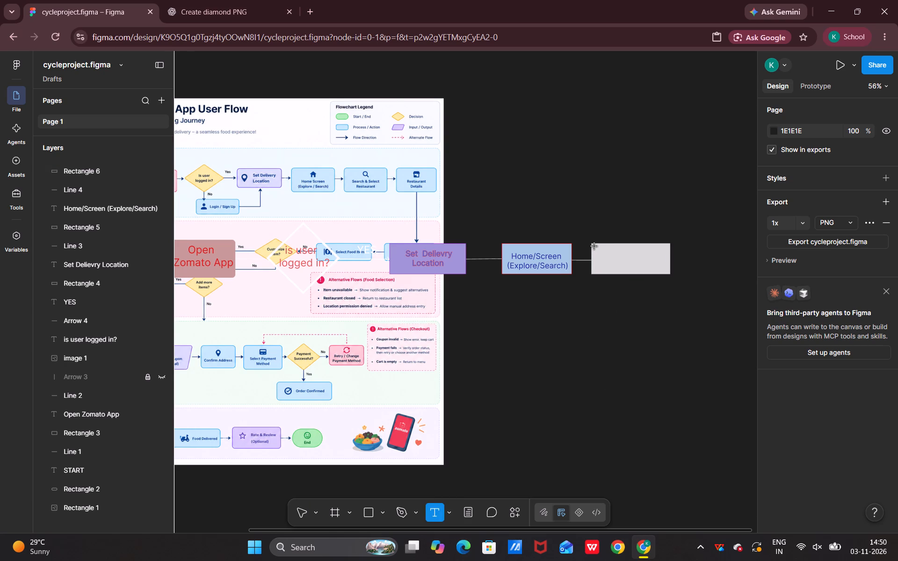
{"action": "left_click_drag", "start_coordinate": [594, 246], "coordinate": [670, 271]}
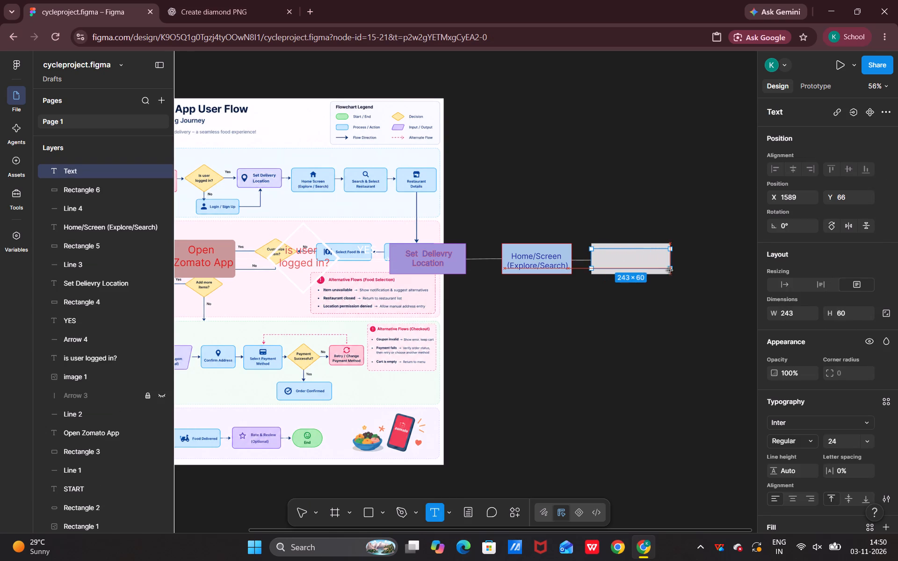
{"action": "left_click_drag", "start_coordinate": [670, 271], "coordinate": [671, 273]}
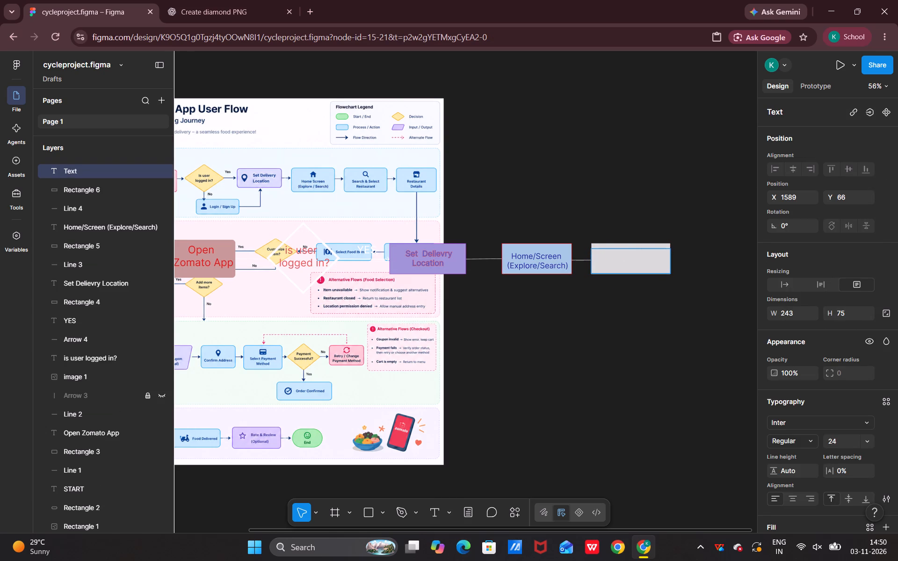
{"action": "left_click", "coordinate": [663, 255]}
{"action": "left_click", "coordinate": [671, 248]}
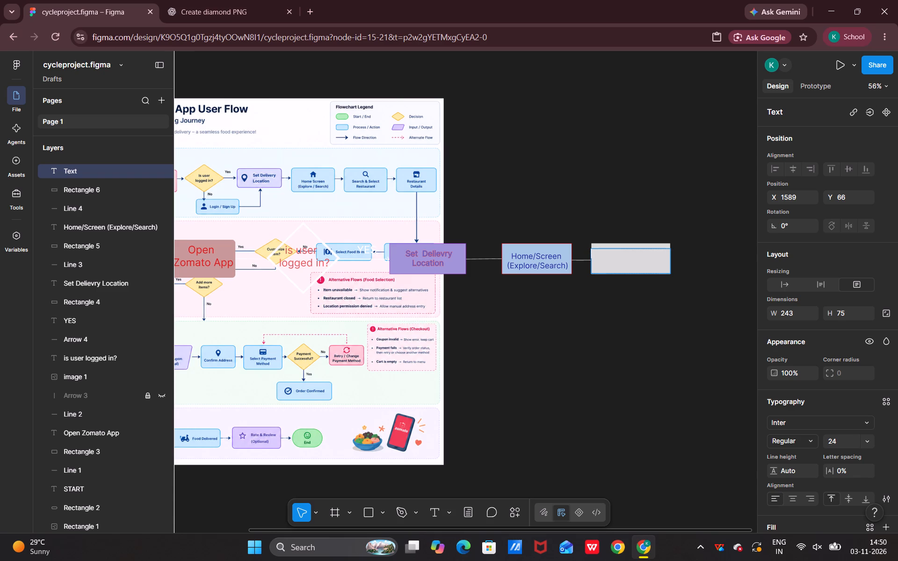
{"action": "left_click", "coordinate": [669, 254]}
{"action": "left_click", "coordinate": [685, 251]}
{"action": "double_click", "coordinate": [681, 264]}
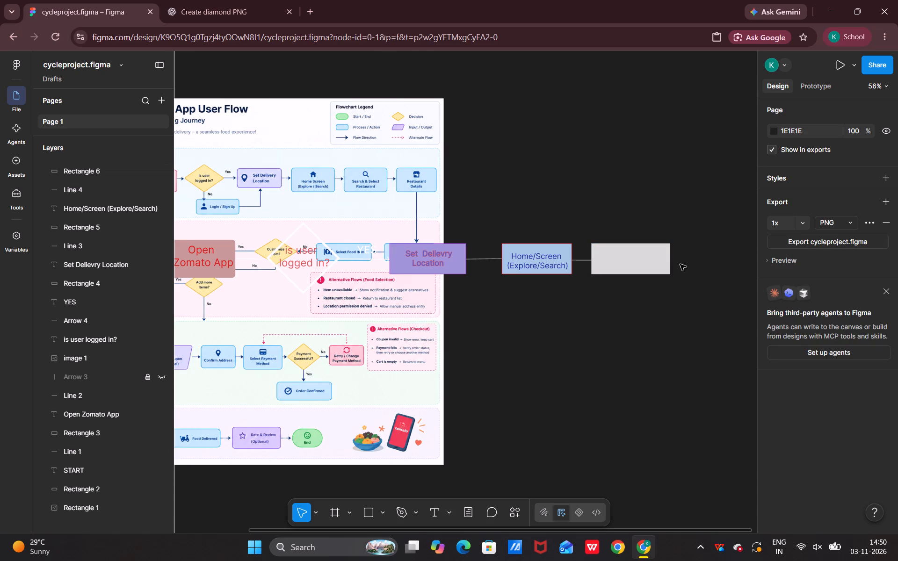
Draw a text box of about 243 × 95 that exactly covers the empty grey rectangle after the Home/Screen box.
{"action": "left_click", "coordinate": [643, 259]}
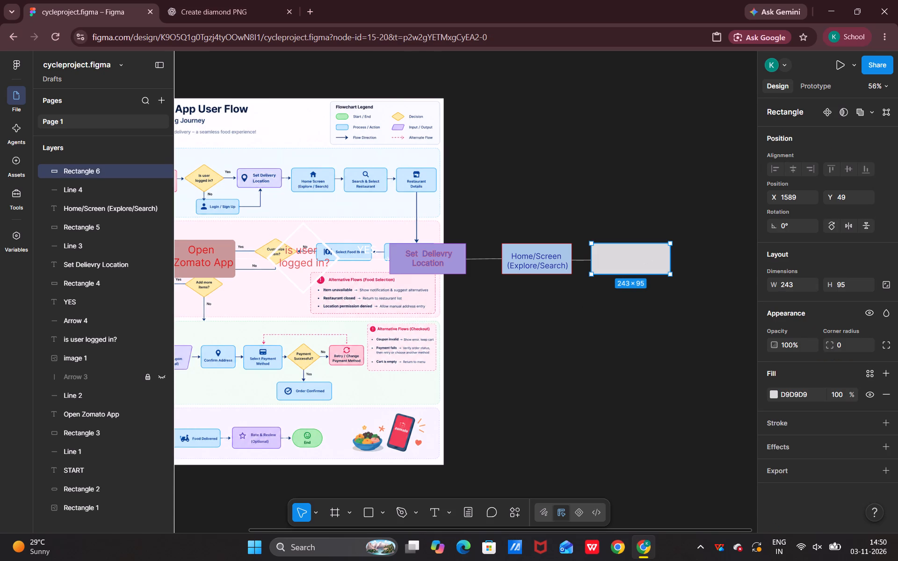
{"action": "left_click", "coordinate": [436, 508]}
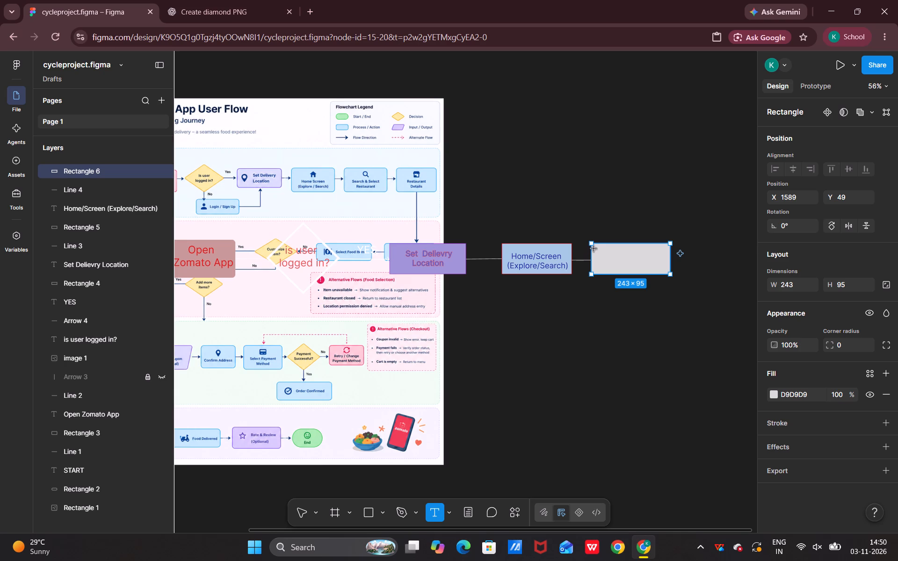
{"action": "left_click_drag", "start_coordinate": [594, 245], "coordinate": [626, 264]}
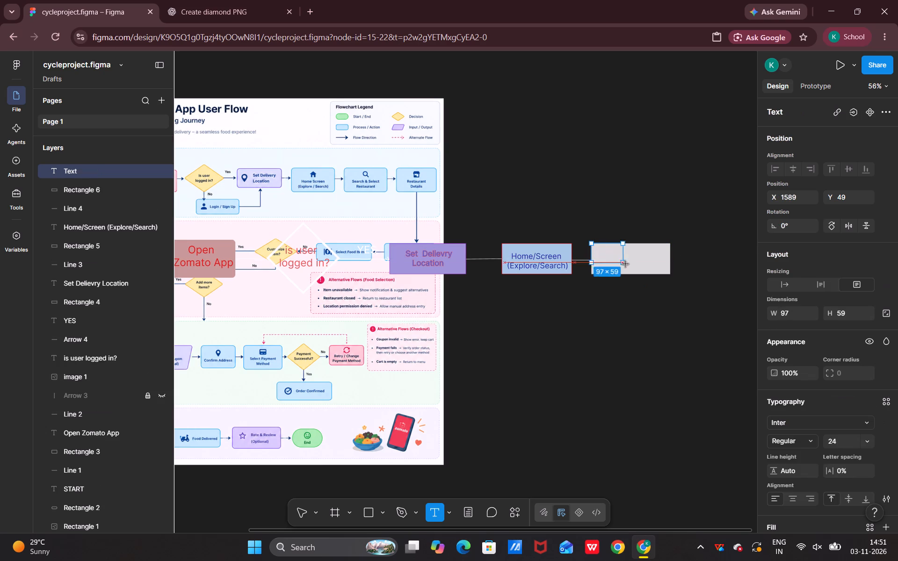
{"action": "left_click_drag", "start_coordinate": [626, 264], "coordinate": [672, 274]}
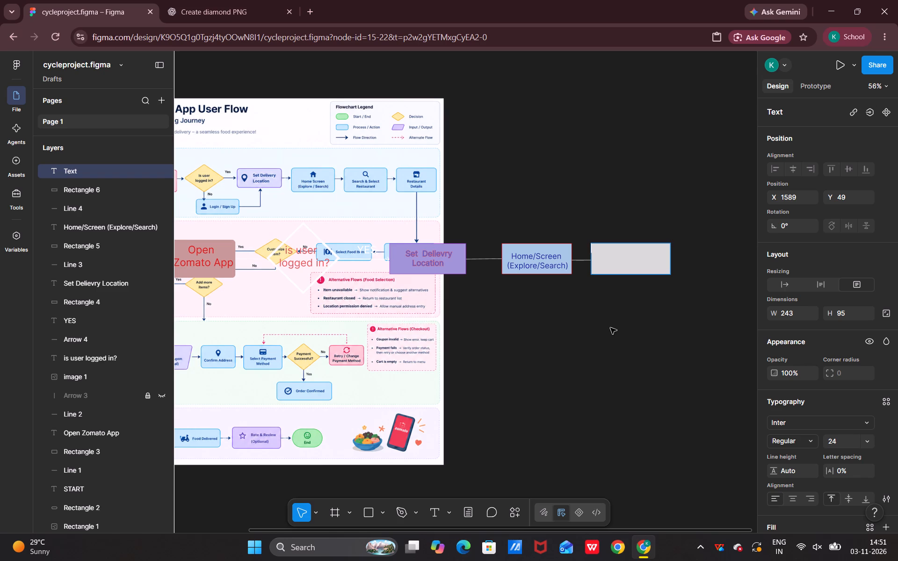
Enter the label "Search & Select Restaurant" on two lines, padded with spaces and a blank first line to centre it over the rectangle.
{"action": "key", "text": "space"}
{"action": "key", "text": "space"}
{"action": "key", "text": "space"}
{"action": "key", "text": "space"}
{"action": "key", "text": "space"}
{"action": "key", "text": "space"}
{"action": "key", "text": "space"}
{"action": "key", "text": "space"}
{"action": "key", "text": "Return"}
{"action": "key", "text": "space"}
{"action": "key", "text": "space"}
{"action": "key", "text": "space"}
{"action": "key", "text": "space"}
{"action": "key", "text": "space"}
{"action": "key", "text": "s"}
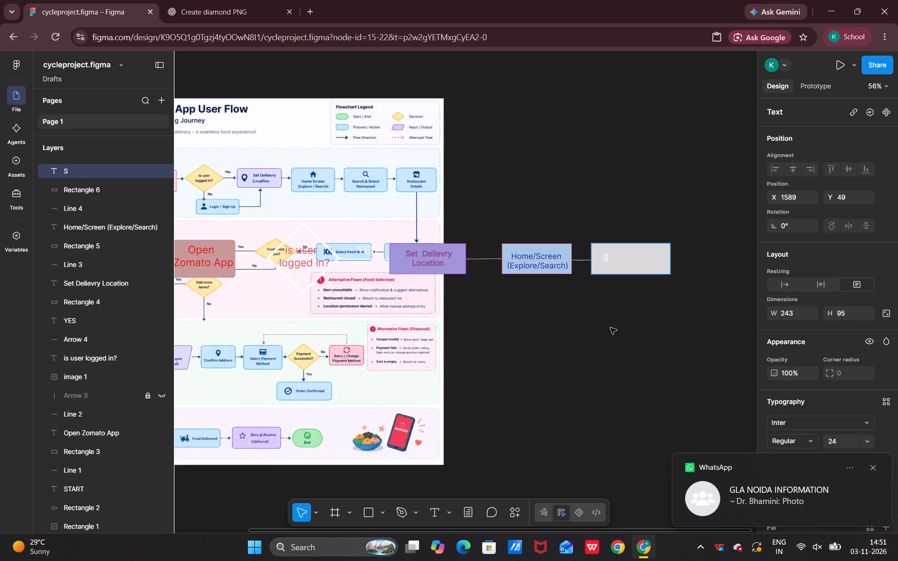
{"action": "type", "text": "earch"}
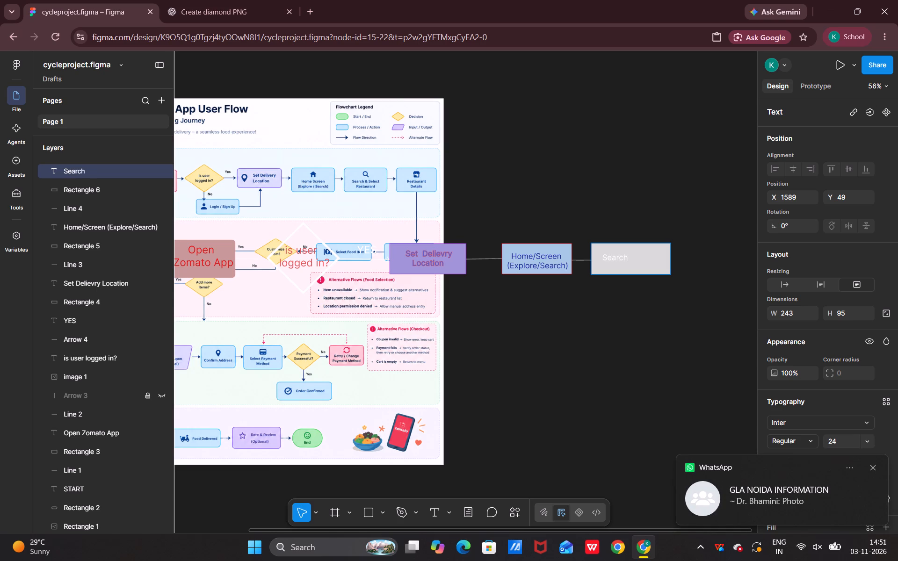
{"action": "key", "text": "space"}
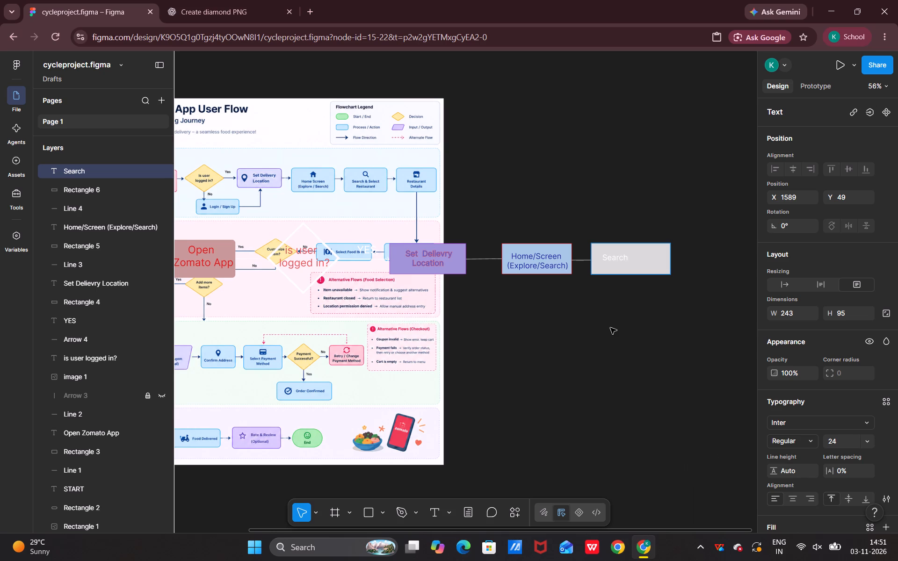
{"action": "key", "text": "shift+ampersand"}
{"action": "key", "text": "space"}
{"action": "type", "text": "elect"}
{"action": "key", "text": "Return"}
{"action": "key", "text": "space"}
{"action": "key", "text": "space"}
{"action": "key", "text": "space"}
{"action": "key", "text": "space"}
{"action": "key", "text": "space"}
{"action": "key", "text": "space"}
{"action": "key", "text": "space"}
{"action": "key", "text": "space"}
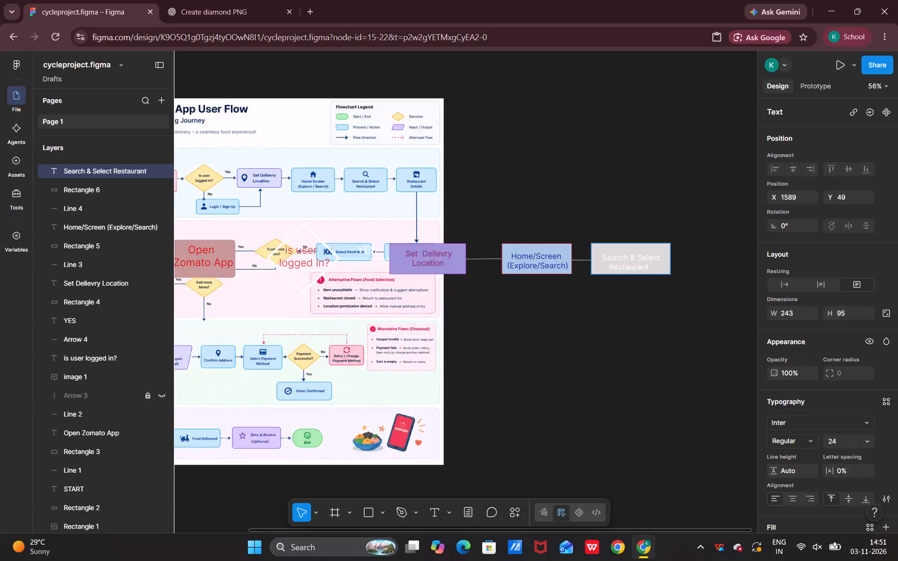
{"action": "left_click", "coordinate": [608, 266]}
{"action": "key", "text": "space"}
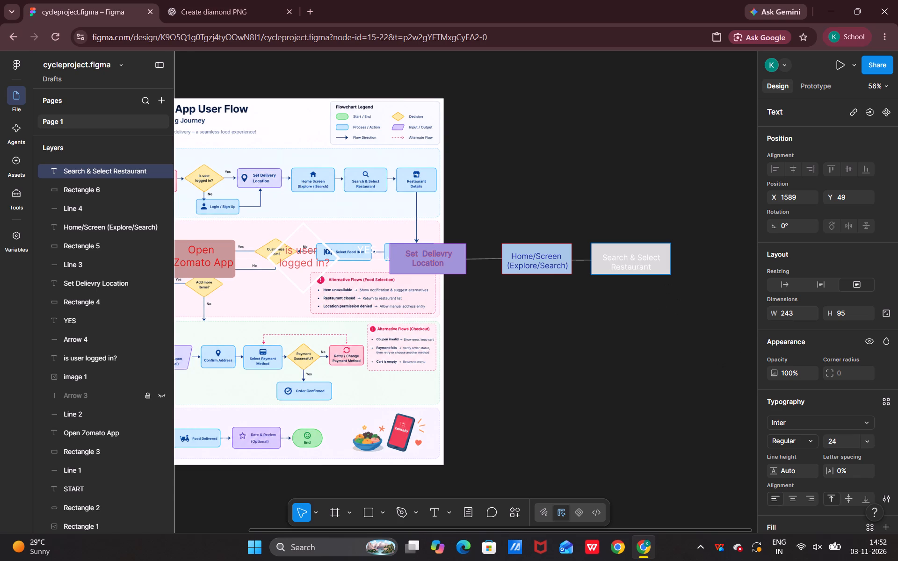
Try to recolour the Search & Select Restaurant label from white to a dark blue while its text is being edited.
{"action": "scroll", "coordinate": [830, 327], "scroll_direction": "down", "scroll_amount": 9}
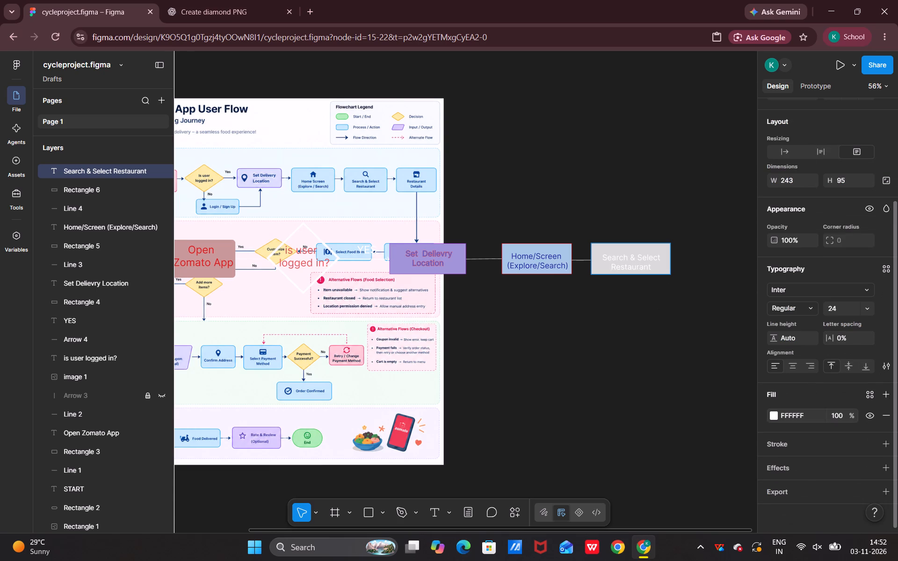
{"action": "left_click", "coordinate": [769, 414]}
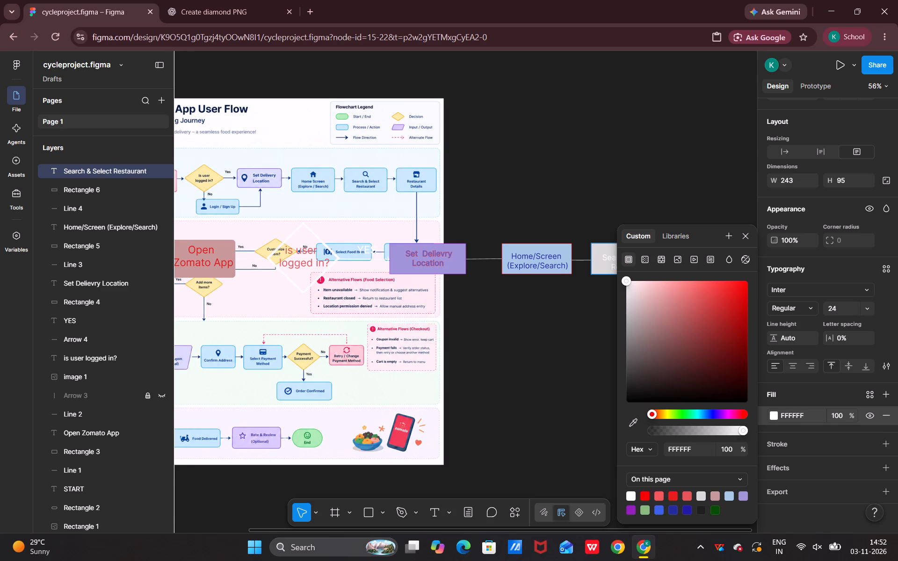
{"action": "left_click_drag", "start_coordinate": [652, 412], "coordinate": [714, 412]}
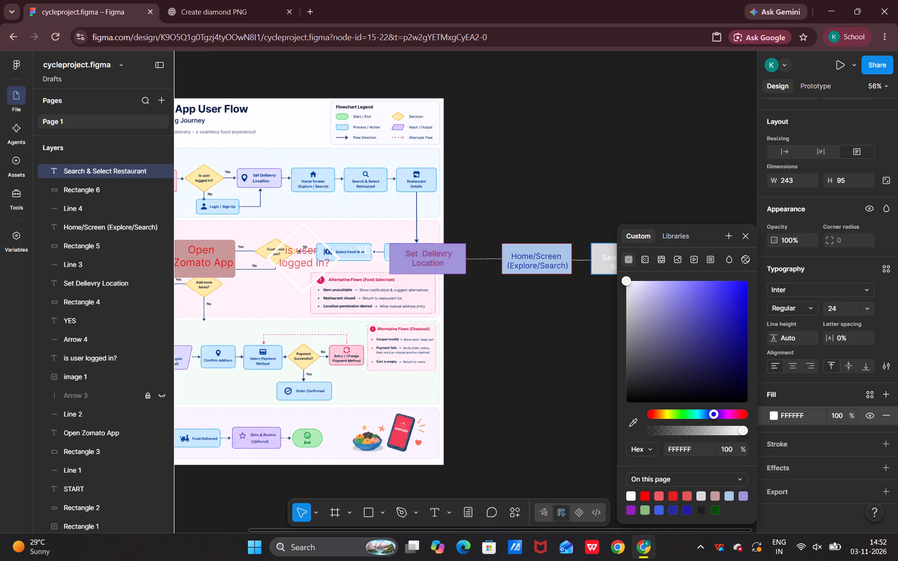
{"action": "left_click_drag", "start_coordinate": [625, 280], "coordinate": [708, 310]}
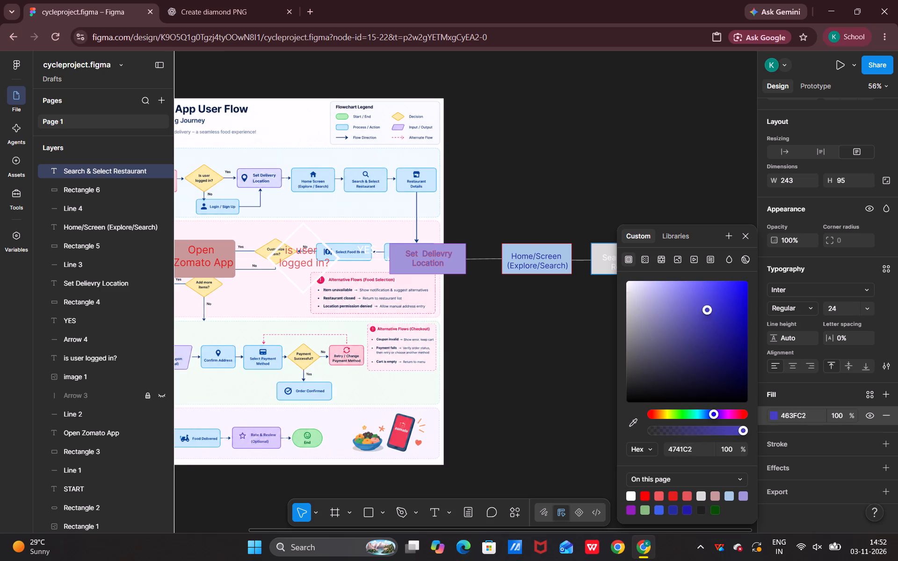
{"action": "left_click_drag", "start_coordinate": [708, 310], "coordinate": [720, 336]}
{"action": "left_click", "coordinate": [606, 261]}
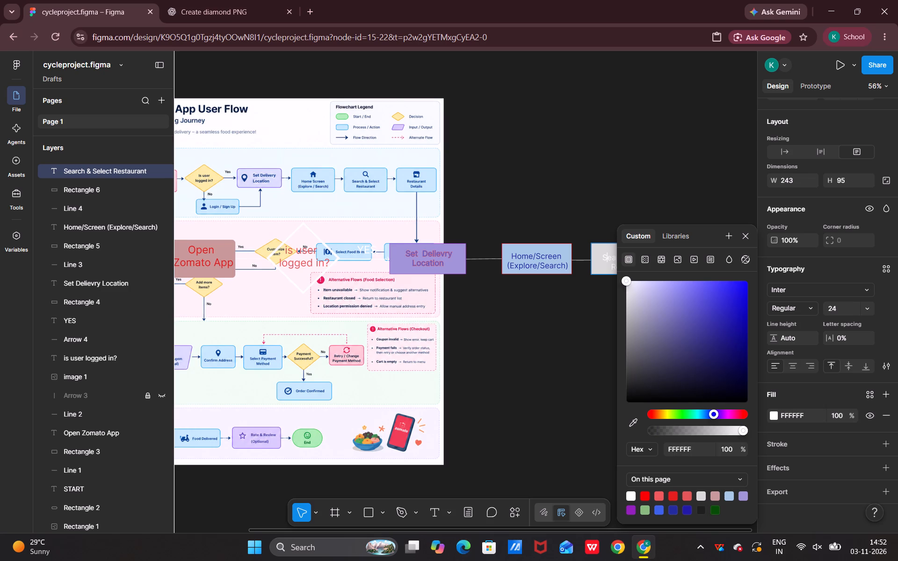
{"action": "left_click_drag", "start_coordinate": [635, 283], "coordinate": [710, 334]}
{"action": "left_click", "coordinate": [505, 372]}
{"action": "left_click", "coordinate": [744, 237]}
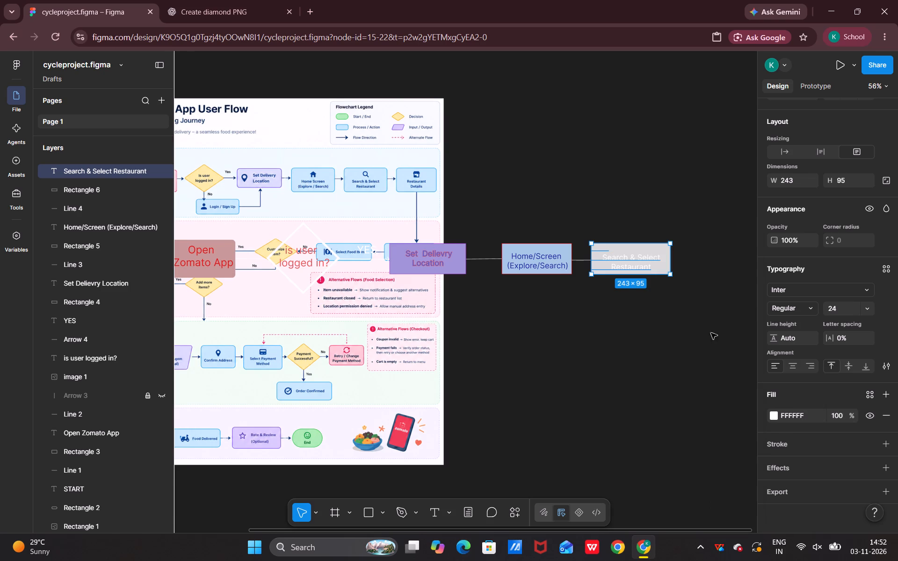
Set the fill colour of the Search & Select Restaurant text to dark blue 271AB5.
{"action": "left_click", "coordinate": [637, 260]}
{"action": "left_click", "coordinate": [632, 269]}
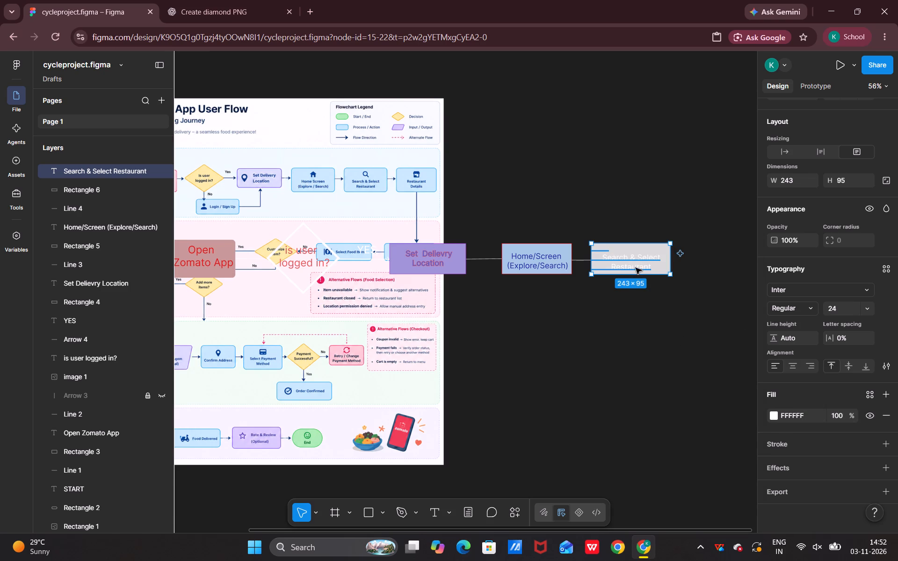
{"action": "left_click", "coordinate": [773, 416]}
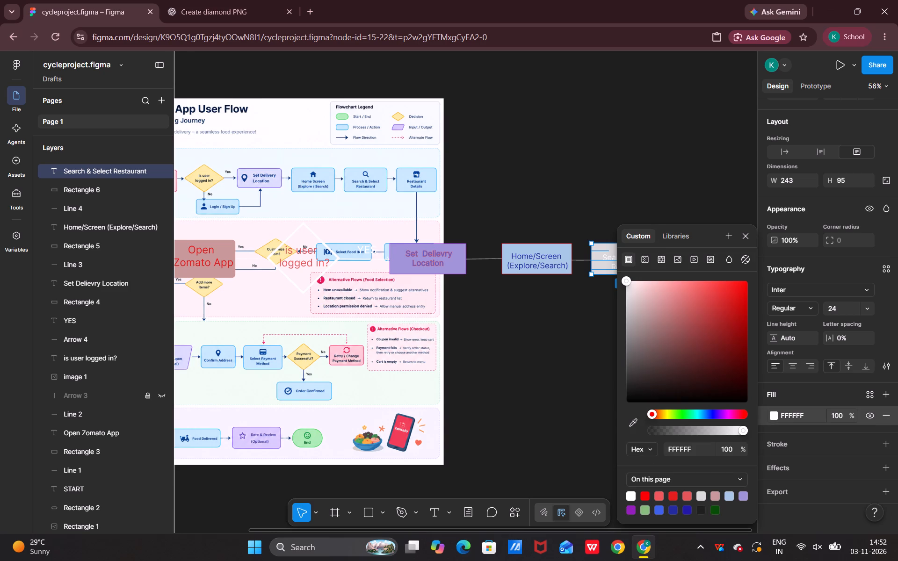
{"action": "left_click", "coordinate": [714, 410]}
{"action": "left_click_drag", "start_coordinate": [647, 294], "coordinate": [713, 339]}
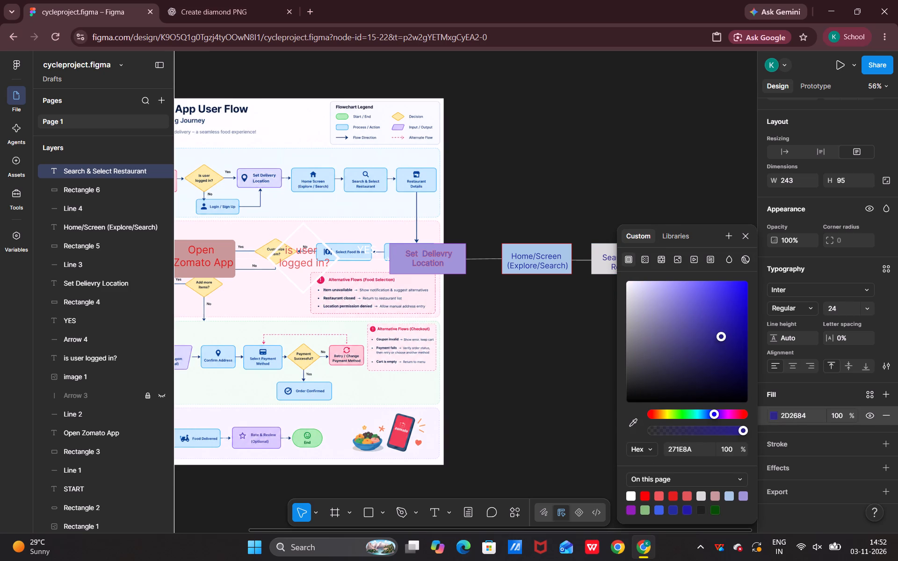
{"action": "left_click_drag", "start_coordinate": [713, 339], "coordinate": [722, 344]}
{"action": "left_click_drag", "start_coordinate": [722, 344], "coordinate": [728, 323]}
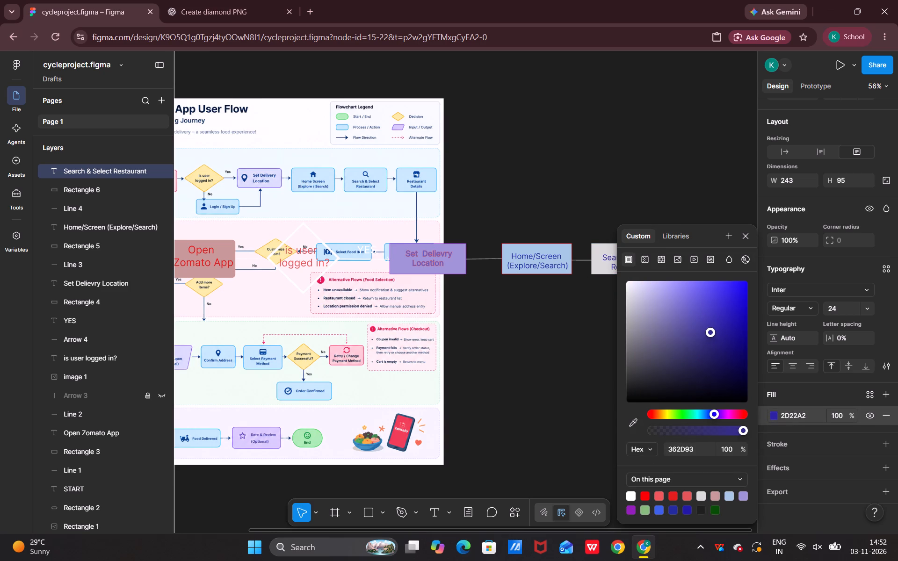
{"action": "left_click_drag", "start_coordinate": [728, 323], "coordinate": [730, 316]}
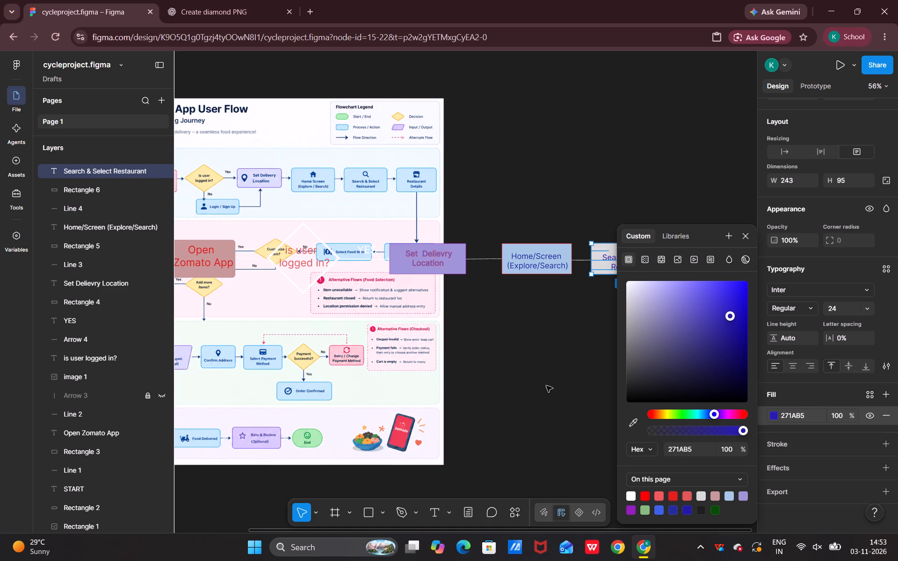
{"action": "left_click", "coordinate": [546, 386]}
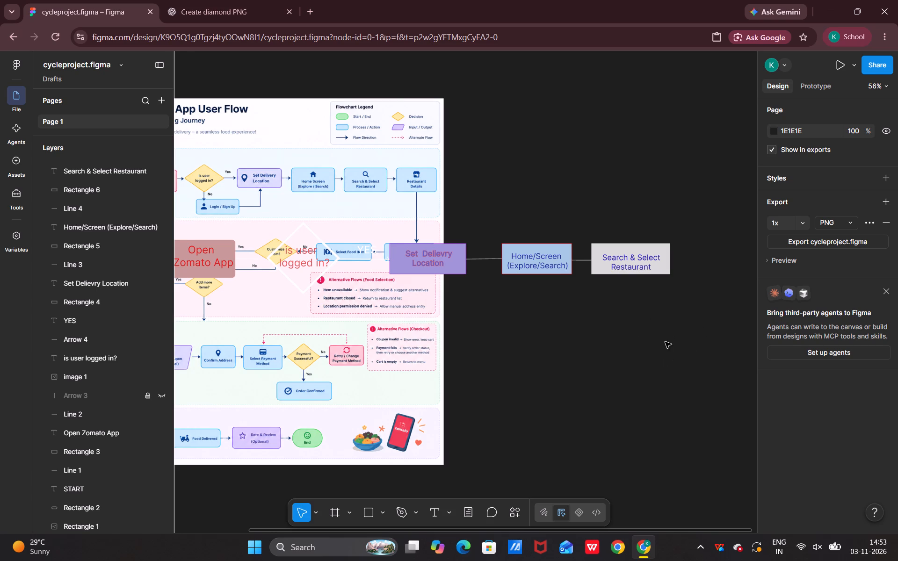
Move the reference Zomato App User Flow image to about X 461, Y -430, bringing the whole chart into view.
{"action": "left_click", "coordinate": [314, 511]}
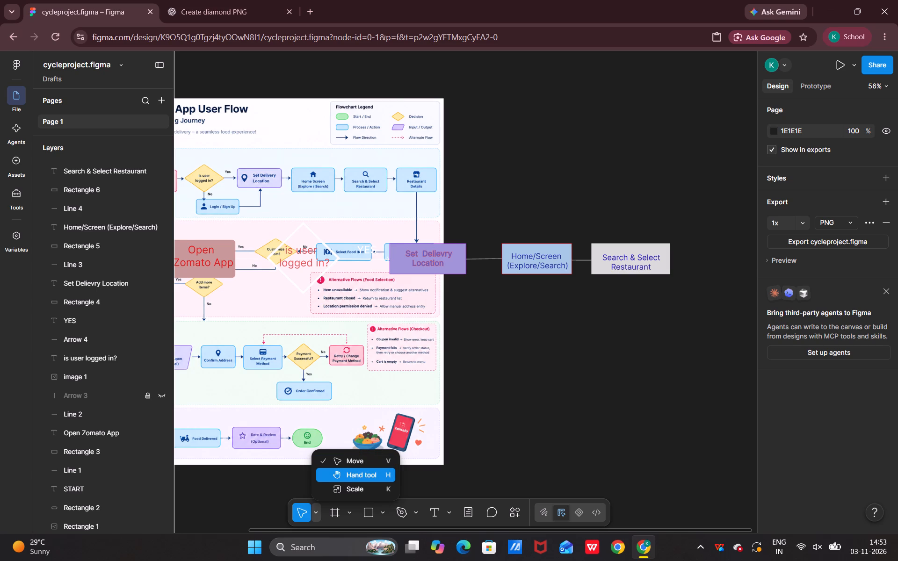
{"action": "left_click", "coordinate": [359, 473]}
{"action": "left_click_drag", "start_coordinate": [608, 345], "coordinate": [536, 367]}
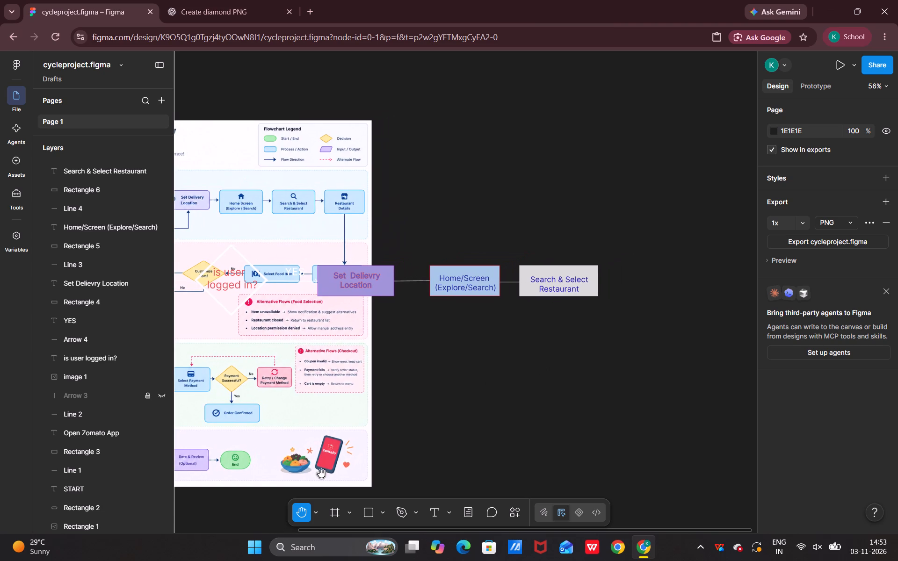
{"action": "left_click", "coordinate": [291, 439]}
{"action": "left_click_drag", "start_coordinate": [291, 439], "coordinate": [359, 424]}
{"action": "left_click", "coordinate": [316, 517]}
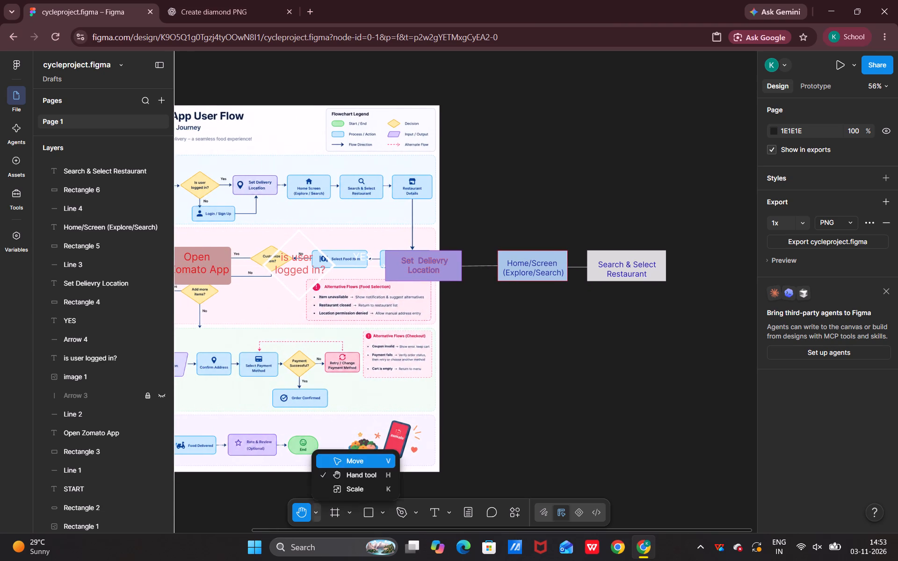
{"action": "left_click", "coordinate": [348, 458]}
{"action": "left_click_drag", "start_coordinate": [312, 362], "coordinate": [439, 351]}
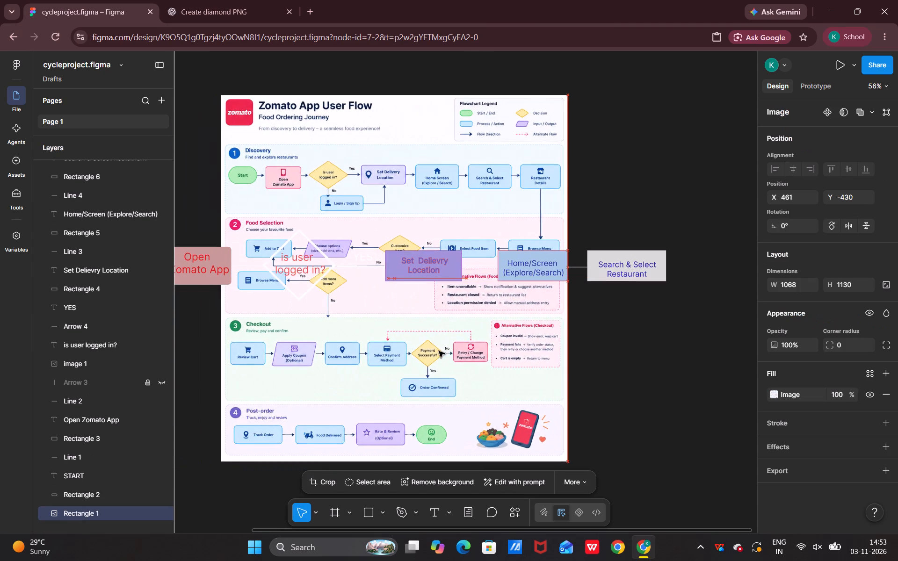
Move the reference Zomato App User Flow image to about X 551, Y -430 and deselect it.
{"action": "left_click_drag", "start_coordinate": [439, 351], "coordinate": [470, 352]}
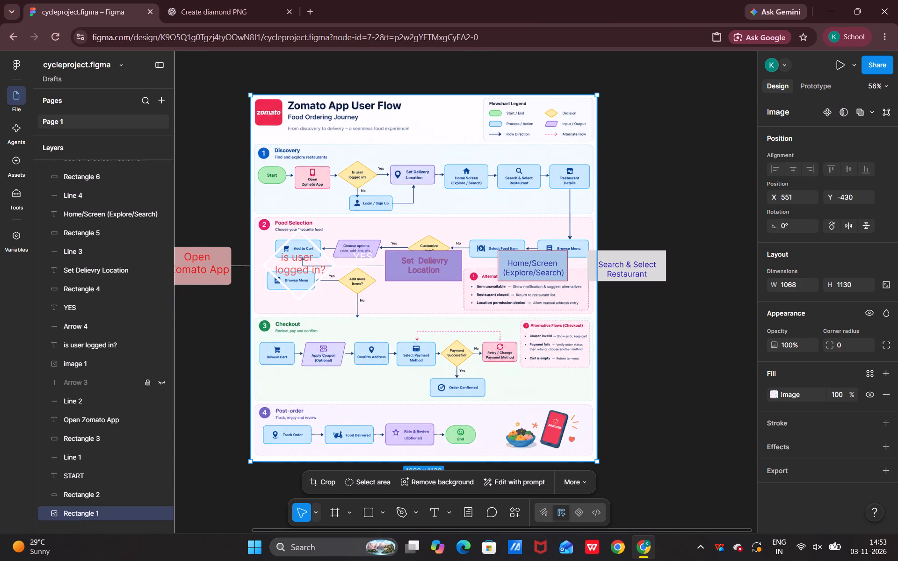
{"action": "left_click", "coordinate": [313, 513]}
{"action": "left_click", "coordinate": [348, 462]}
{"action": "left_click", "coordinate": [717, 357]}
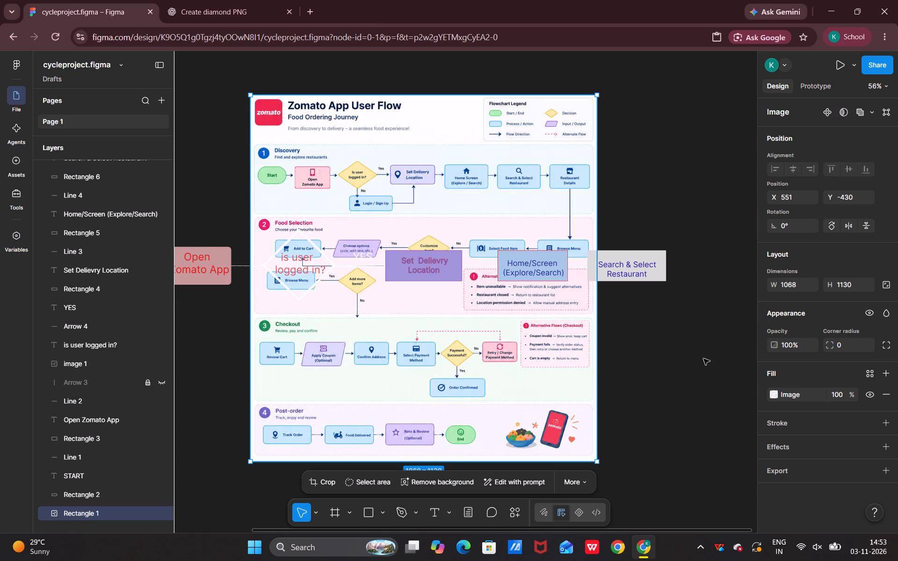
Draw a short horizontal connector line from the Search & Select Restaurant box's right edge, starting at about X 1832, Y 97.
{"action": "left_click", "coordinate": [320, 516]}
{"action": "left_click_drag", "start_coordinate": [340, 477], "coordinate": [345, 475]}
{"action": "left_click_drag", "start_coordinate": [637, 342], "coordinate": [627, 343]}
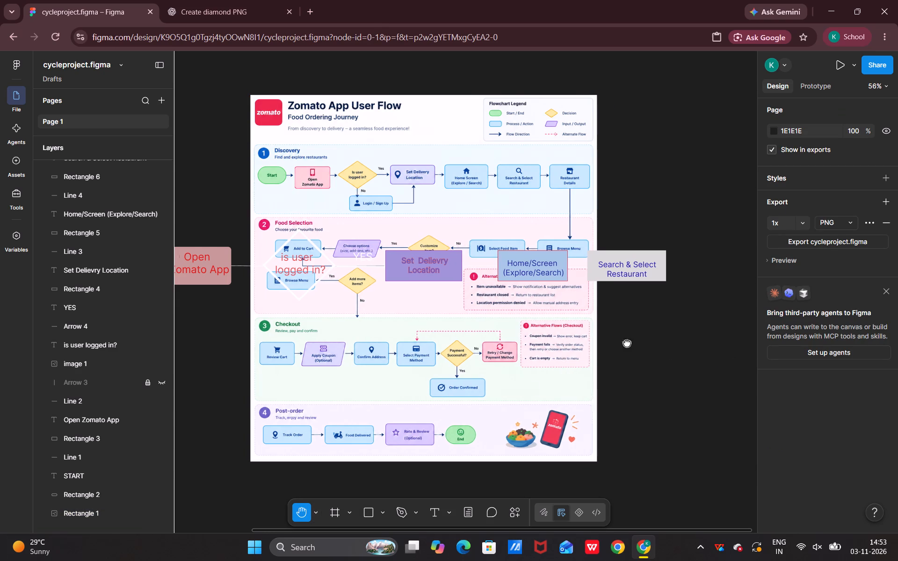
{"action": "left_click_drag", "start_coordinate": [627, 343], "coordinate": [411, 363]}
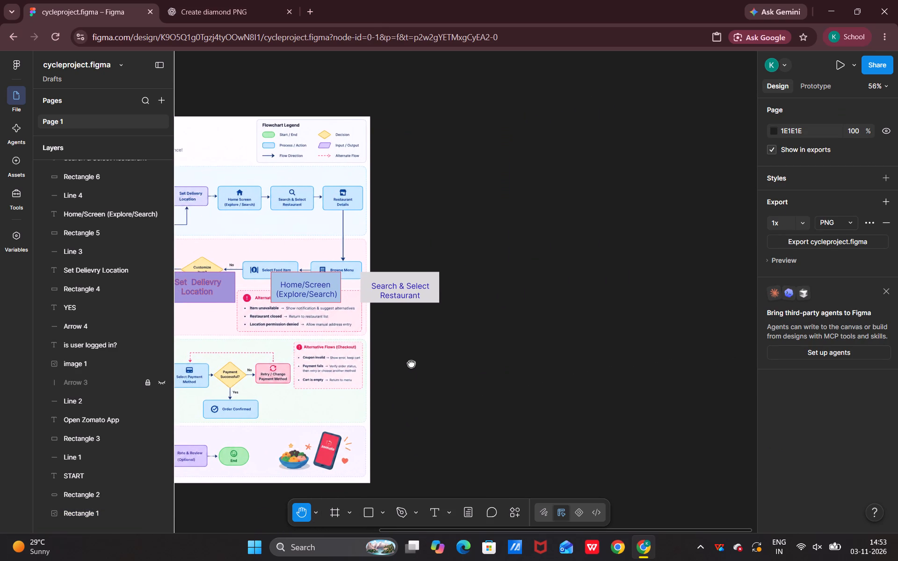
{"action": "left_click_drag", "start_coordinate": [411, 363], "coordinate": [430, 371]}
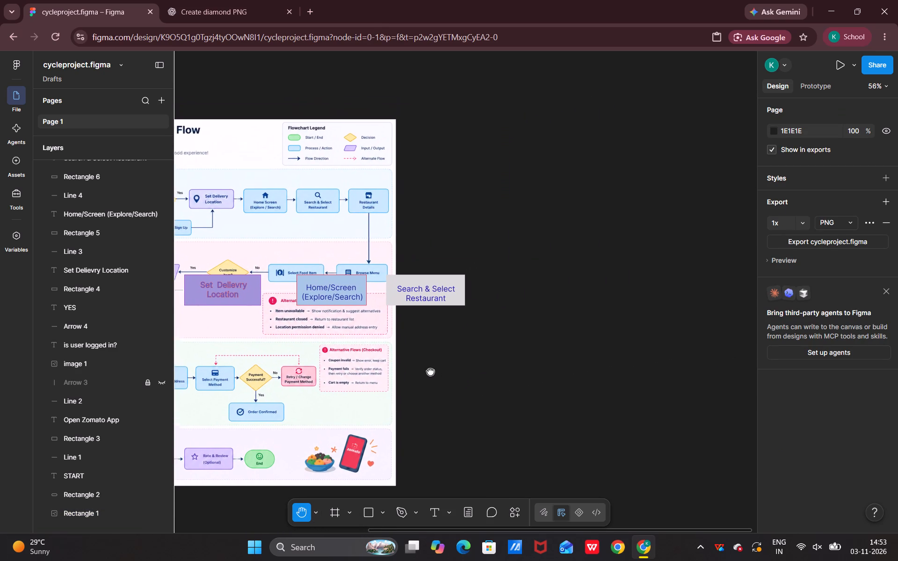
{"action": "left_click_drag", "start_coordinate": [430, 371], "coordinate": [419, 381]}
{"action": "left_click", "coordinate": [419, 380]}
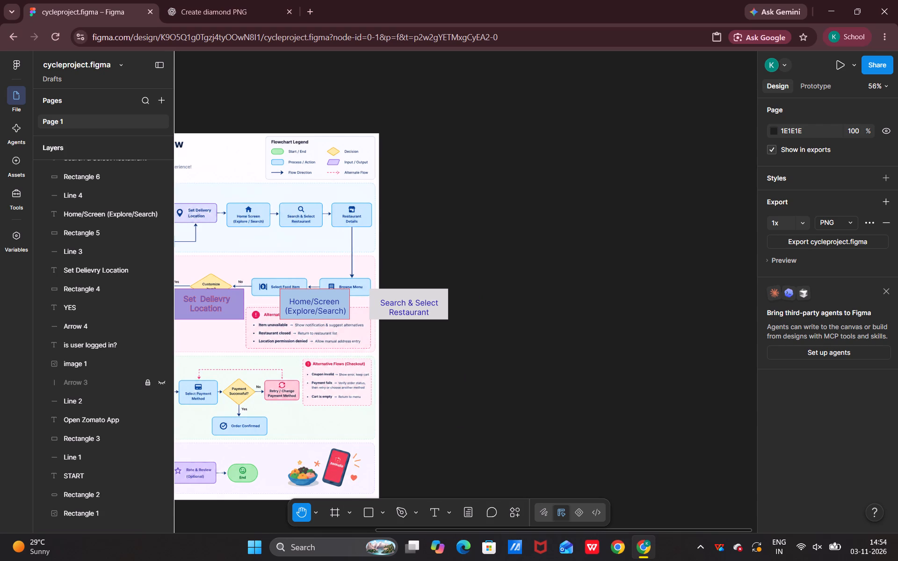
{"action": "left_click", "coordinate": [317, 514]}
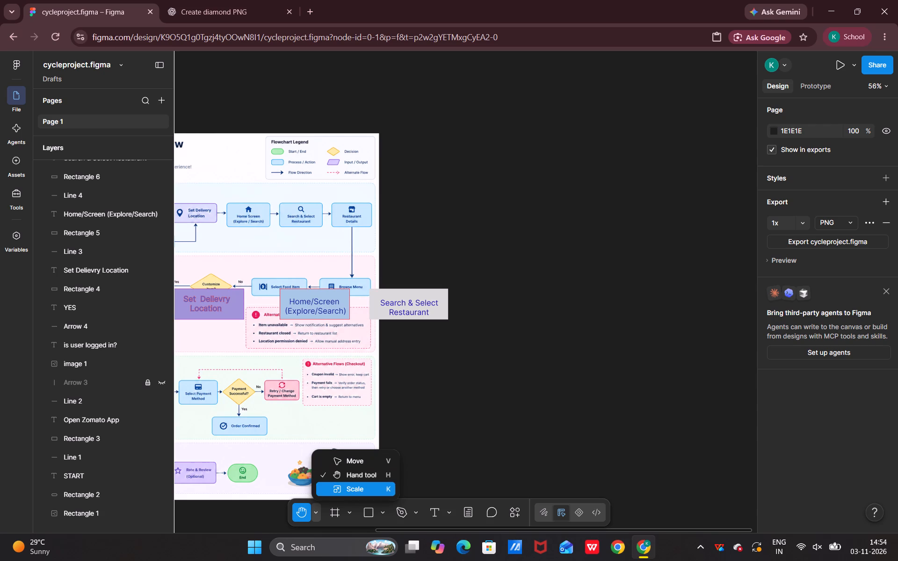
{"action": "left_click", "coordinate": [440, 459]}
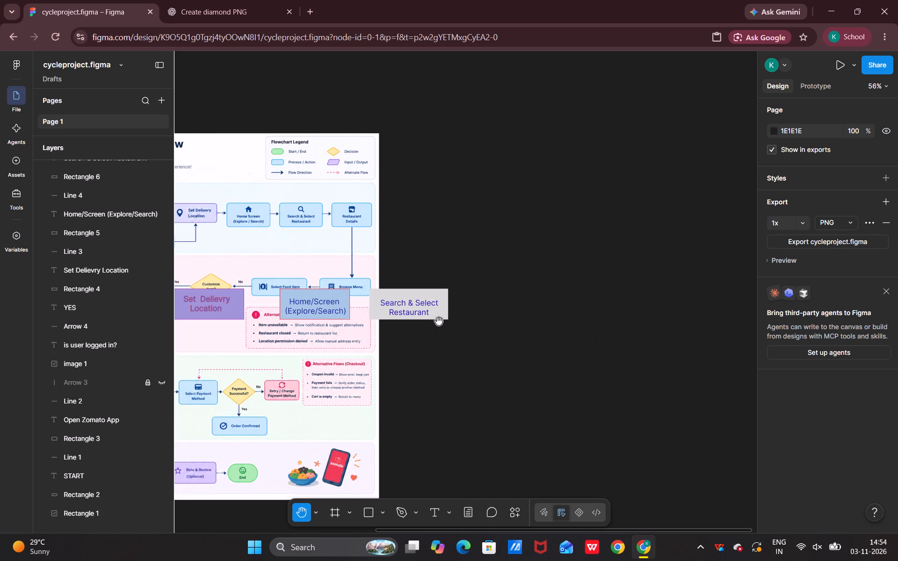
{"action": "left_click", "coordinate": [349, 518]}
{"action": "left_click", "coordinate": [349, 518]}
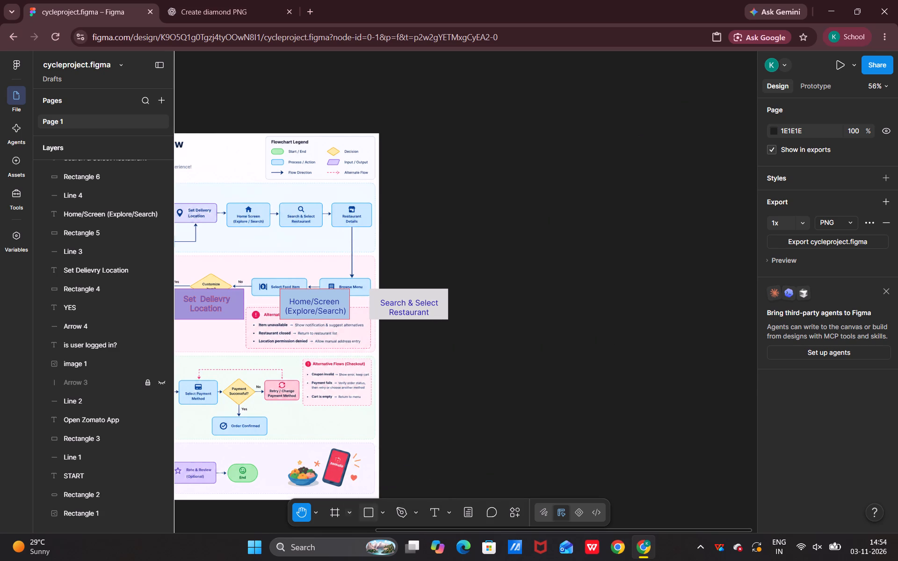
{"action": "double_click", "coordinate": [381, 509]}
{"action": "left_click", "coordinate": [420, 517]}
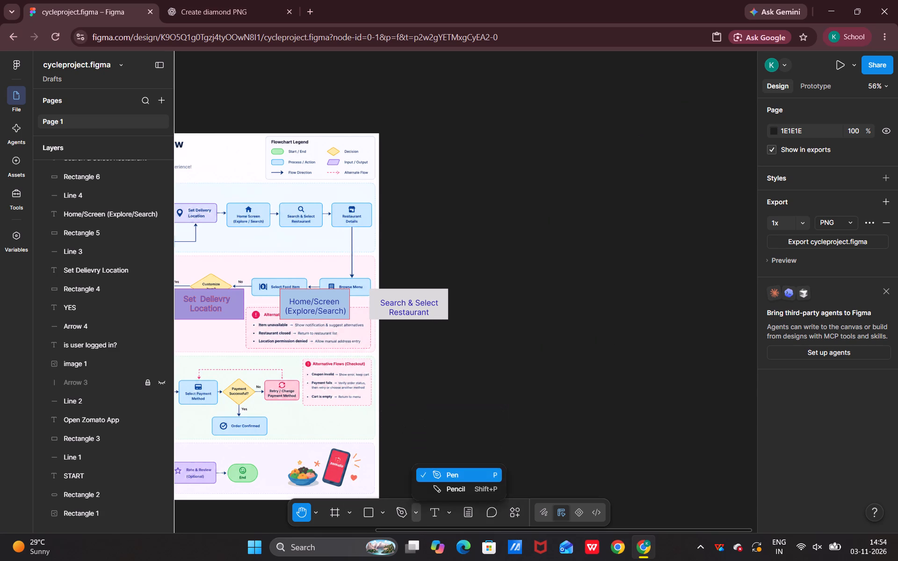
{"action": "left_click", "coordinate": [417, 505]}
{"action": "double_click", "coordinate": [449, 514]}
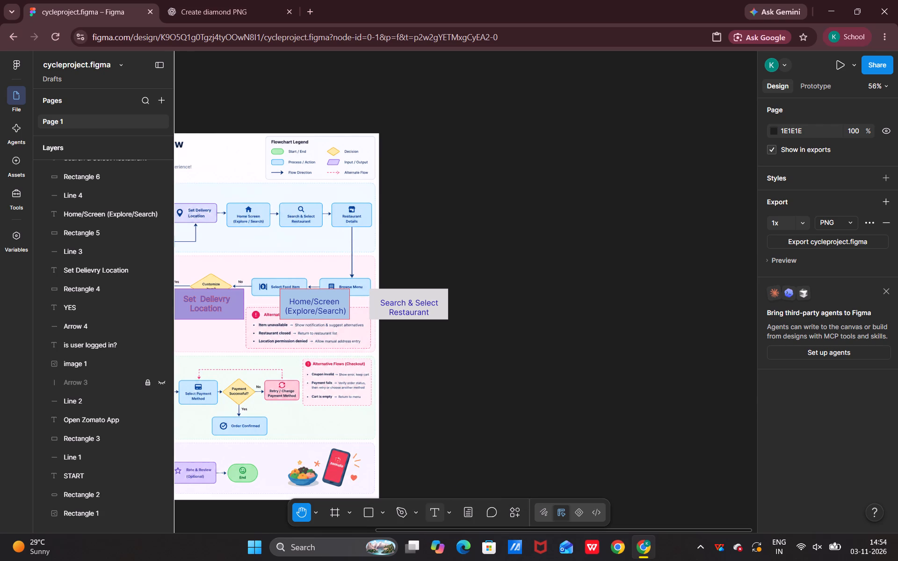
{"action": "left_click", "coordinate": [389, 517]}
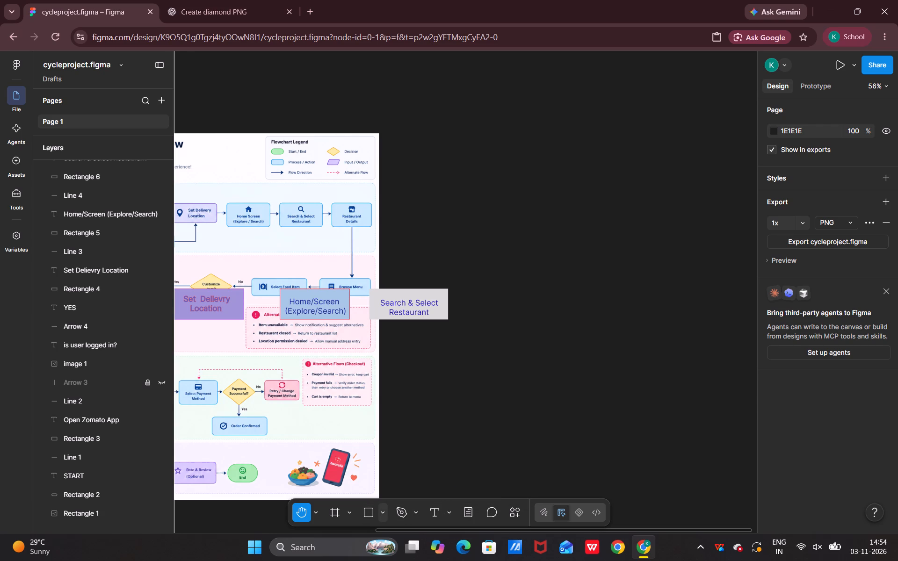
{"action": "left_click", "coordinate": [386, 517]}
{"action": "left_click", "coordinate": [433, 425]}
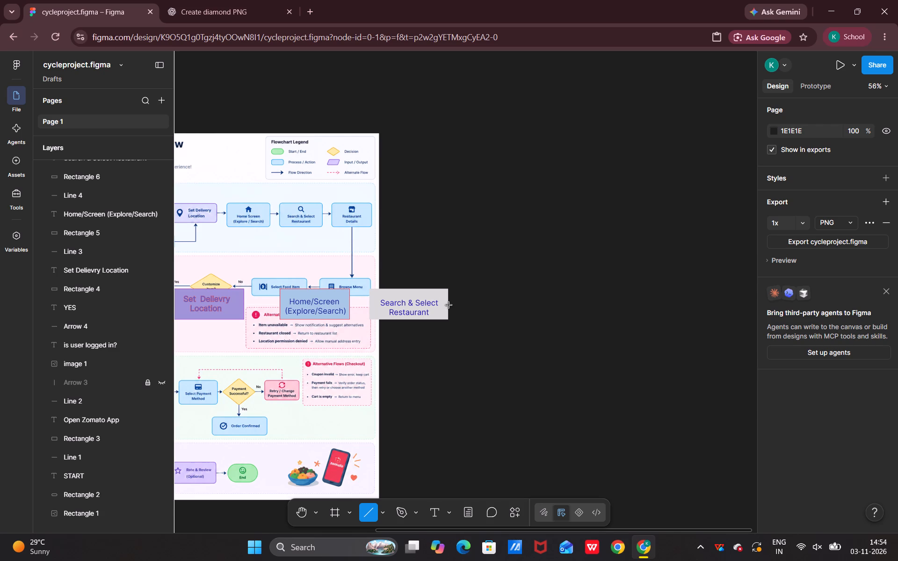
{"action": "left_click_drag", "start_coordinate": [449, 305], "coordinate": [480, 305]}
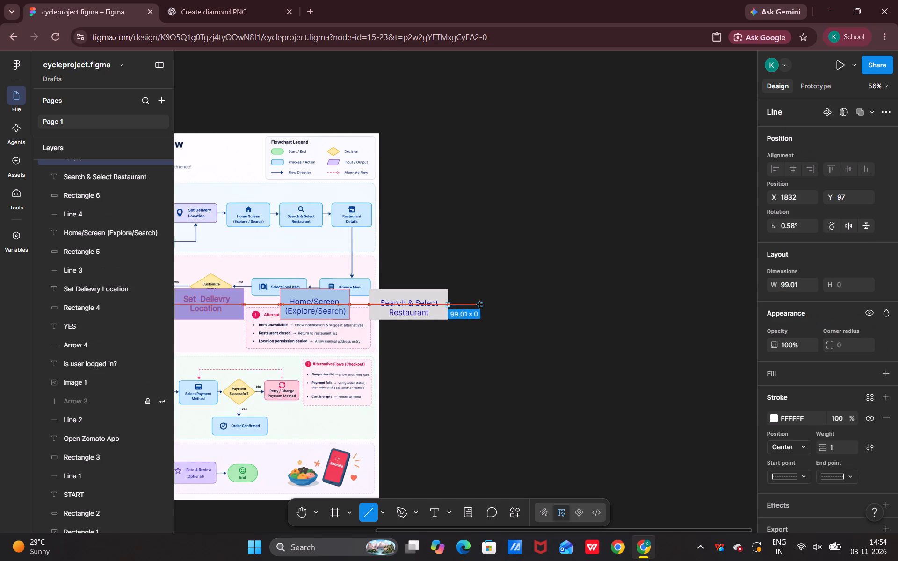
{"action": "left_click_drag", "start_coordinate": [480, 305], "coordinate": [480, 304]}
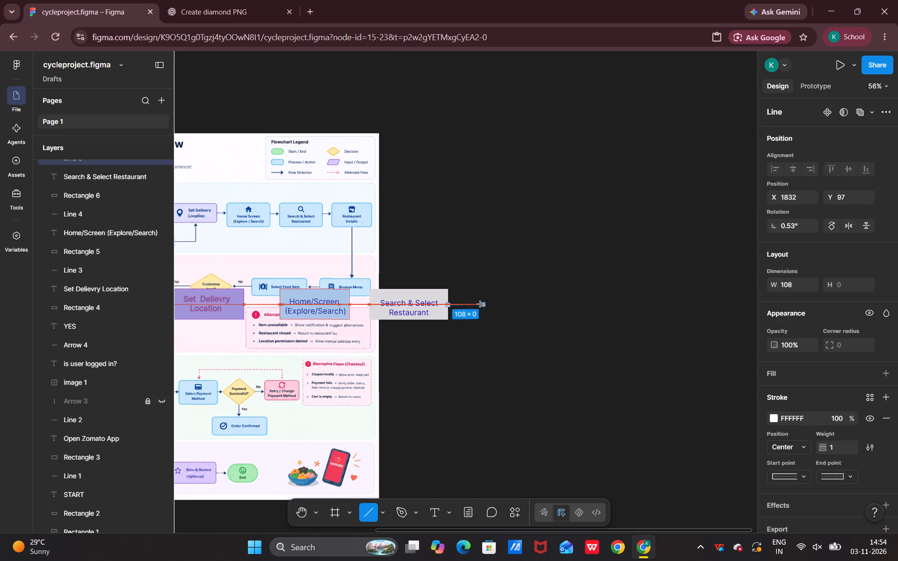
{"action": "left_click_drag", "start_coordinate": [480, 304], "coordinate": [469, 304]}
{"action": "left_click", "coordinate": [465, 360]}
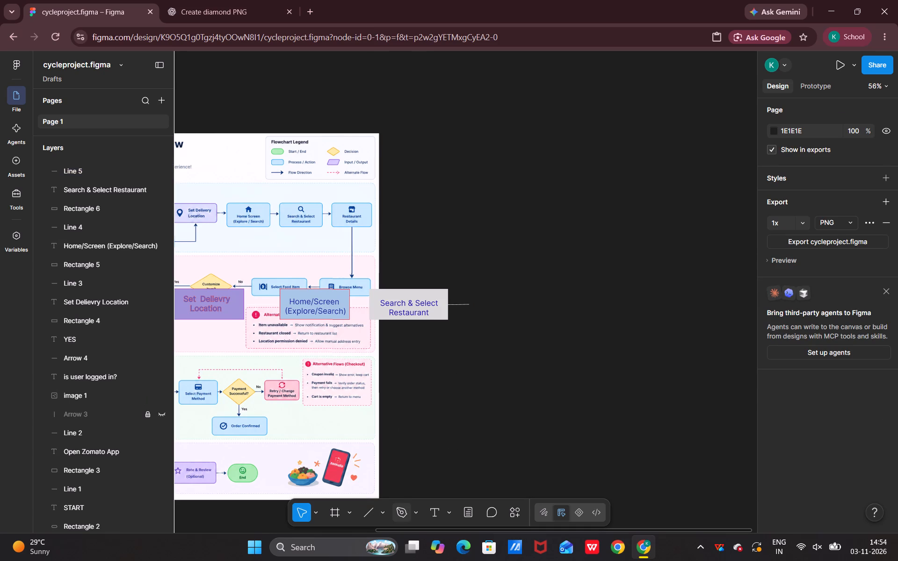
Draw a rectangle about 209 × 95 at X 1881, Y 49, at the free end of the new connector line.
{"action": "left_click", "coordinate": [385, 509]}
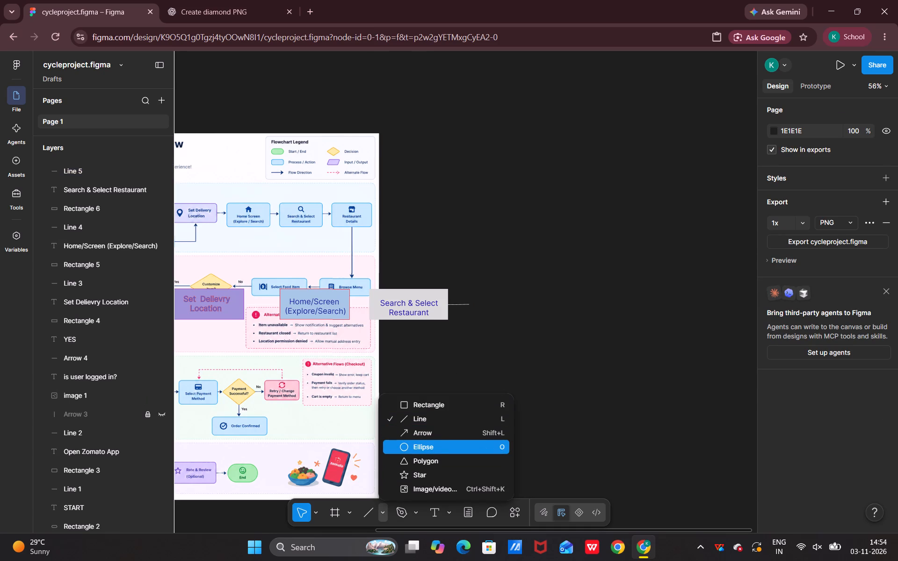
{"action": "left_click", "coordinate": [425, 409]}
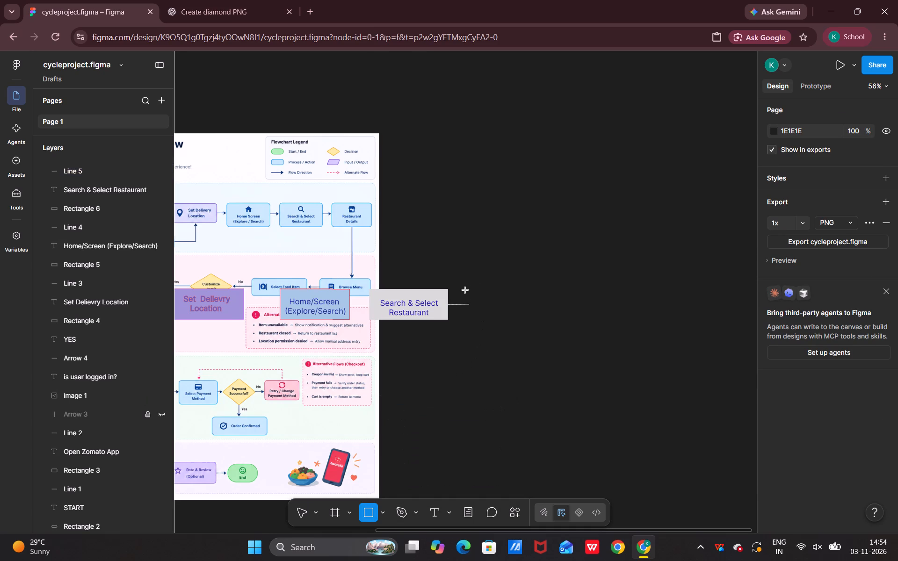
{"action": "left_click_drag", "start_coordinate": [463, 291], "coordinate": [508, 320]}
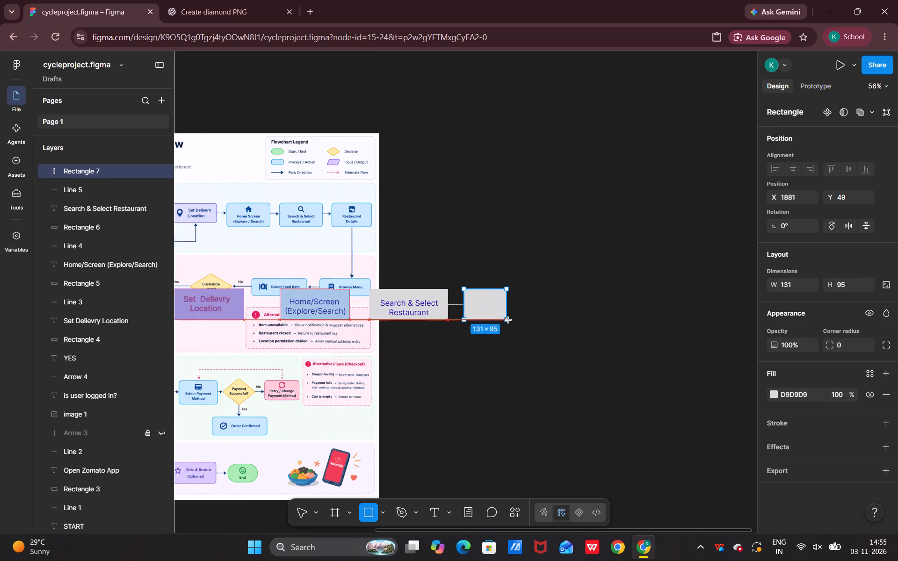
{"action": "left_click_drag", "start_coordinate": [508, 320], "coordinate": [532, 322]}
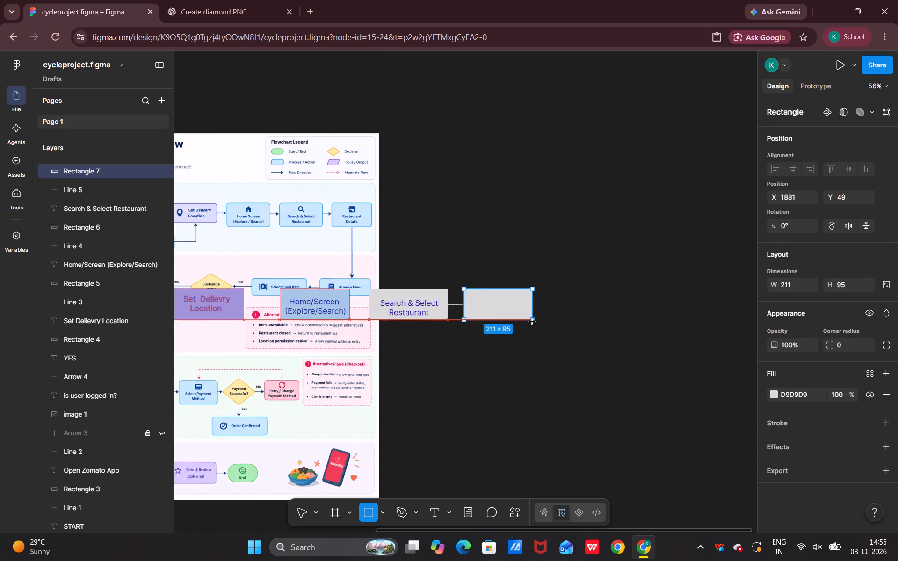
{"action": "left_click_drag", "start_coordinate": [532, 322], "coordinate": [535, 323]}
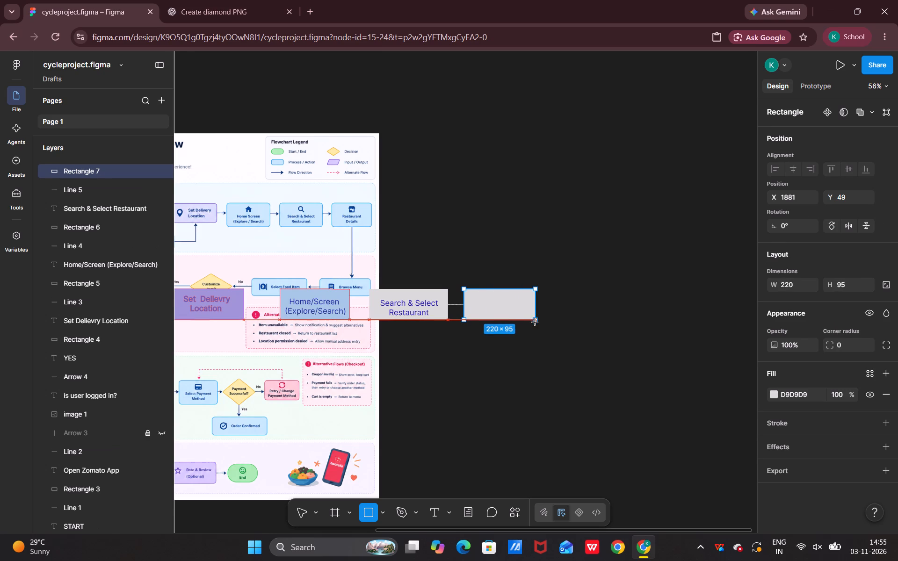
{"action": "left_click_drag", "start_coordinate": [535, 323], "coordinate": [536, 321]}
{"action": "left_click_drag", "start_coordinate": [536, 321], "coordinate": [524, 324]}
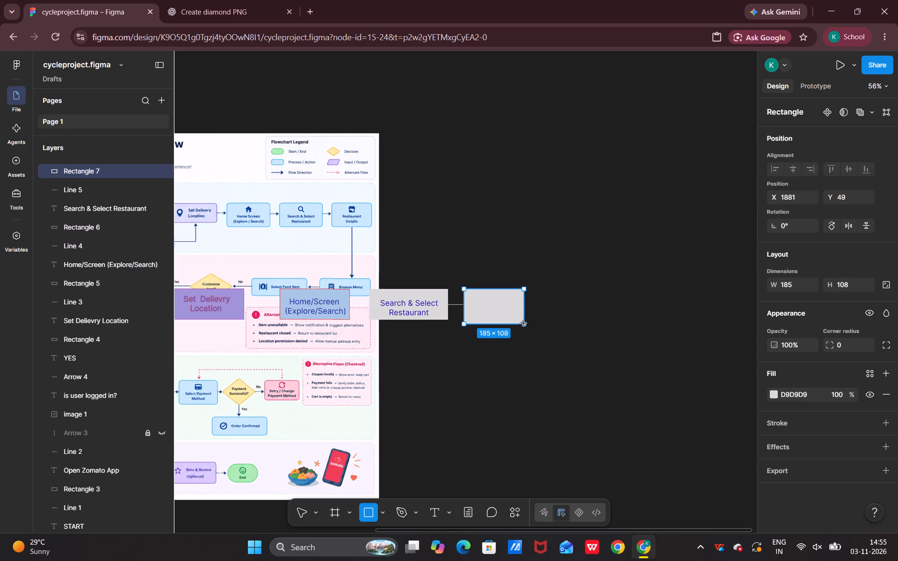
{"action": "left_click_drag", "start_coordinate": [524, 324], "coordinate": [524, 324]}
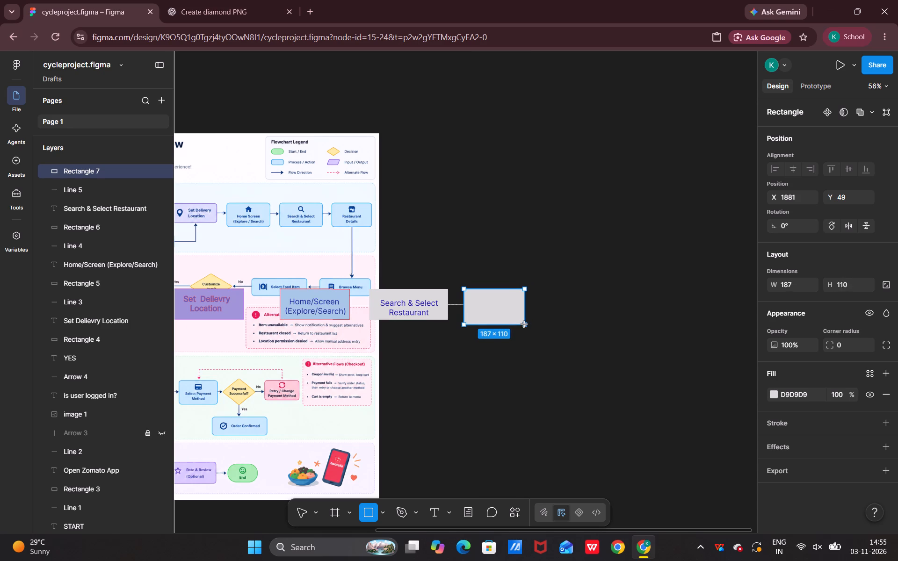
{"action": "left_click_drag", "start_coordinate": [524, 324], "coordinate": [531, 322]}
Add a 209 × 95 text box over the new rectangle and enter "Restaurant" below a blank first line, indented with spaces.
{"action": "left_click", "coordinate": [435, 509]}
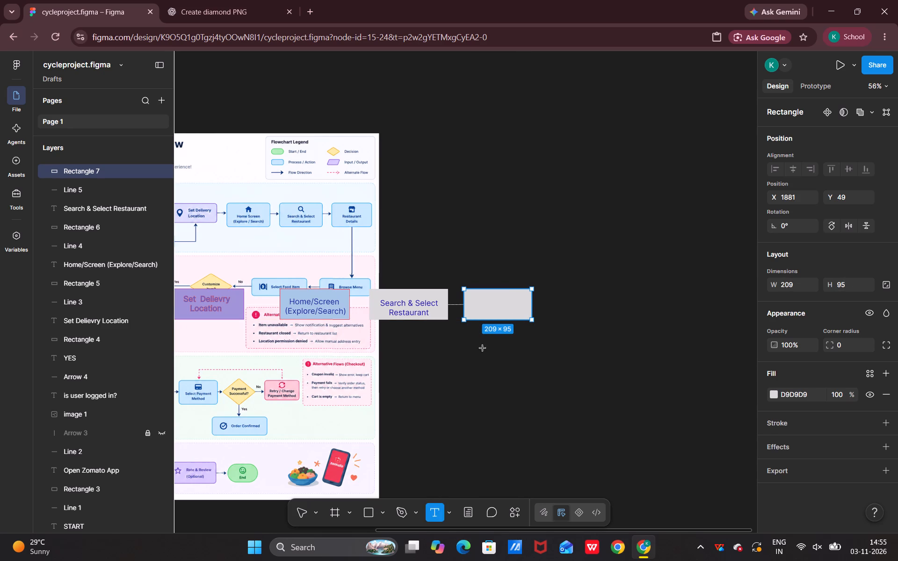
{"action": "left_click_drag", "start_coordinate": [464, 290], "coordinate": [530, 321]}
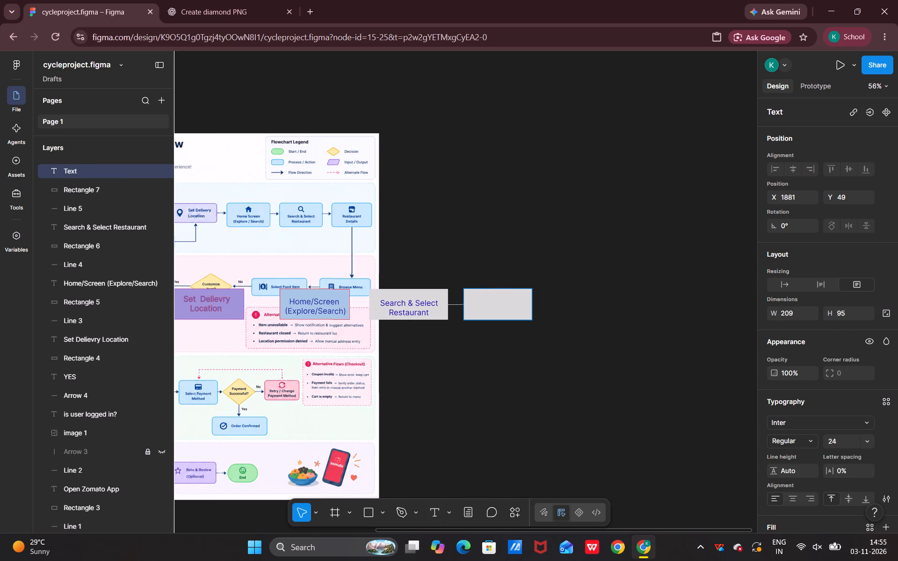
{"action": "key", "text": "Return"}
{"action": "key", "text": "space"}
{"action": "key", "text": "space"}
{"action": "key", "text": "space"}
{"action": "key", "text": "space"}
{"action": "key", "text": "space"}
{"action": "key", "text": "space"}
{"action": "key", "text": "space"}
{"action": "key", "text": "BackSpace"}
{"action": "key", "text": "e"}
{"action": "type", "text": "staurant"}
Add "Details" on a new line of the label, indented with spaces to centre it under "Restaurant".
{"action": "key", "text": "Return"}
{"action": "key", "text": "space"}
{"action": "key", "text": "space"}
{"action": "key", "text": "space"}
{"action": "key", "text": "space"}
{"action": "key", "text": "space"}
{"action": "key", "text": "space"}
{"action": "key", "text": "space"}
{"action": "key", "text": "space"}
{"action": "key", "text": "space"}
{"action": "key", "text": "space"}
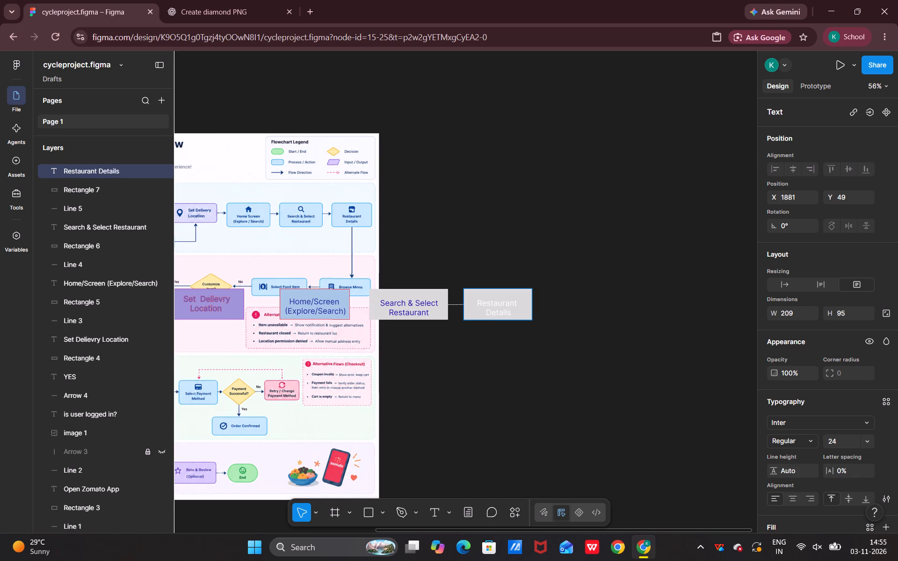
Recolour both words of the Restaurant Details label to the blue fill 3312C9.
{"action": "left_click", "coordinate": [487, 313]}
{"action": "double_click", "coordinate": [509, 304]}
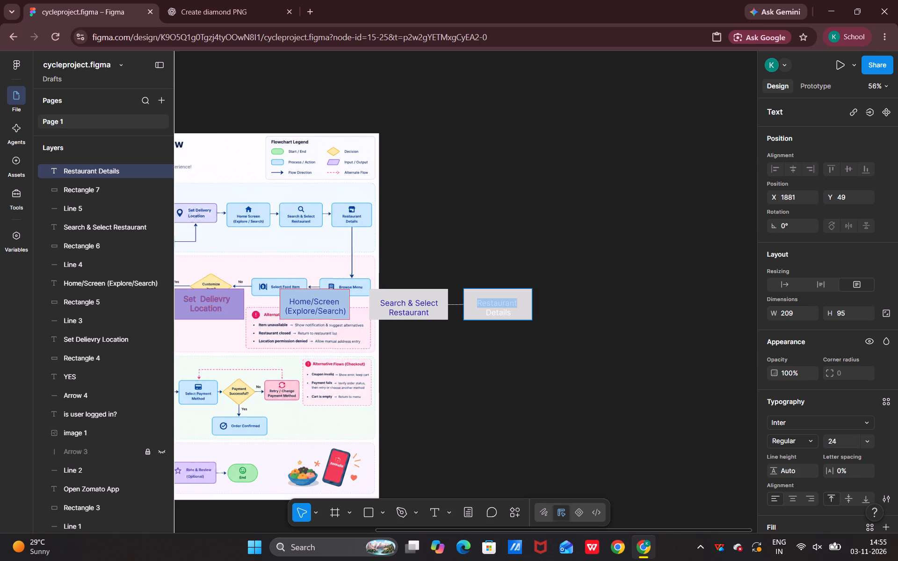
{"action": "left_click_drag", "start_coordinate": [473, 300], "coordinate": [516, 314]}
{"action": "scroll", "coordinate": [782, 343], "scroll_direction": "down", "scroll_amount": 6}
{"action": "left_click", "coordinate": [769, 415]}
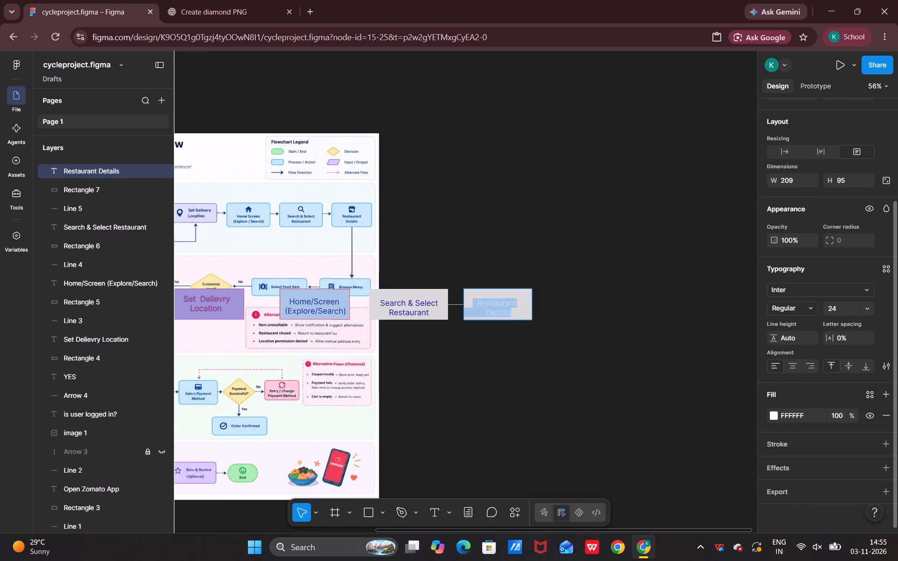
{"action": "left_click", "coordinate": [774, 416]}
{"action": "left_click", "coordinate": [716, 408]}
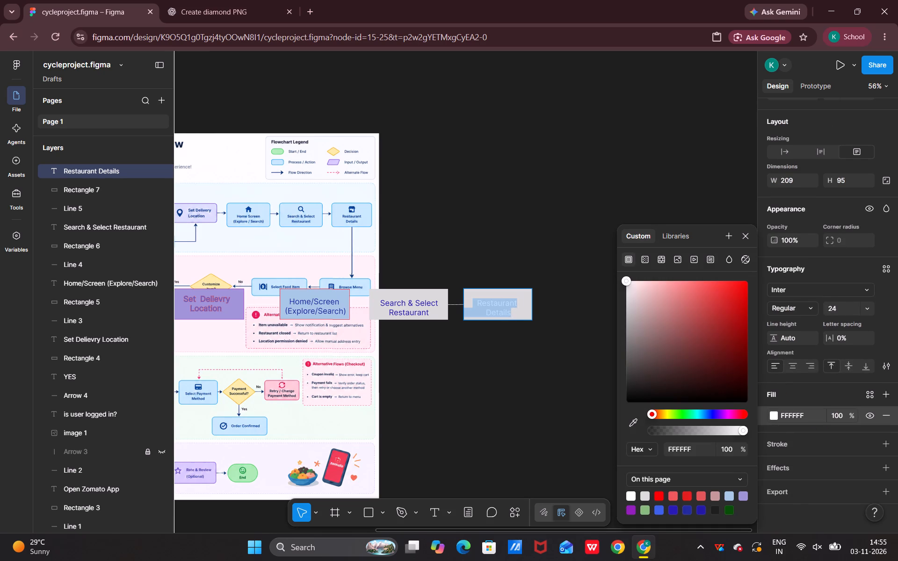
{"action": "left_click_drag", "start_coordinate": [684, 307], "coordinate": [736, 305]}
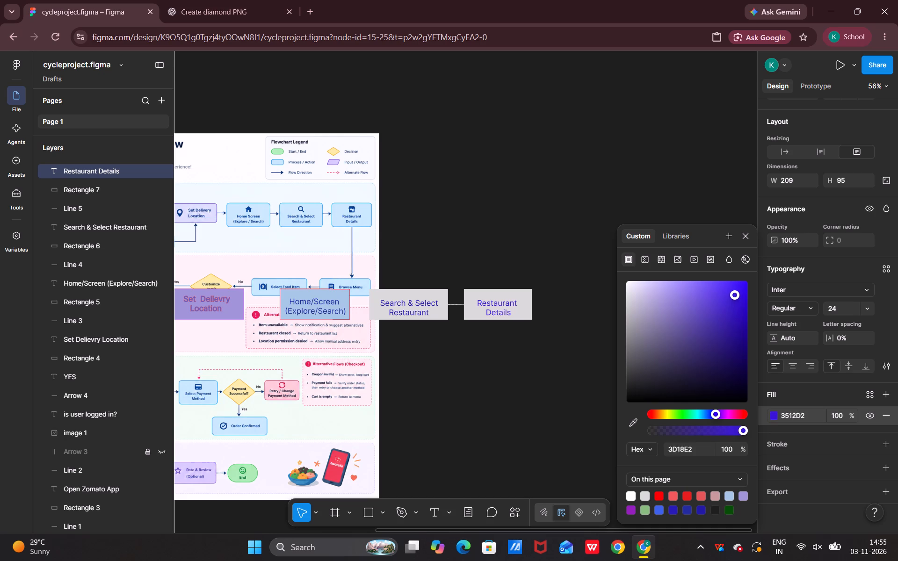
{"action": "left_click_drag", "start_coordinate": [736, 305], "coordinate": [737, 307]}
Add a red D22B2B outside stroke of weight 1 to the Restaurant Details label.
{"action": "left_click", "coordinate": [886, 445]}
{"action": "left_click_drag", "start_coordinate": [703, 353], "coordinate": [708, 285]}
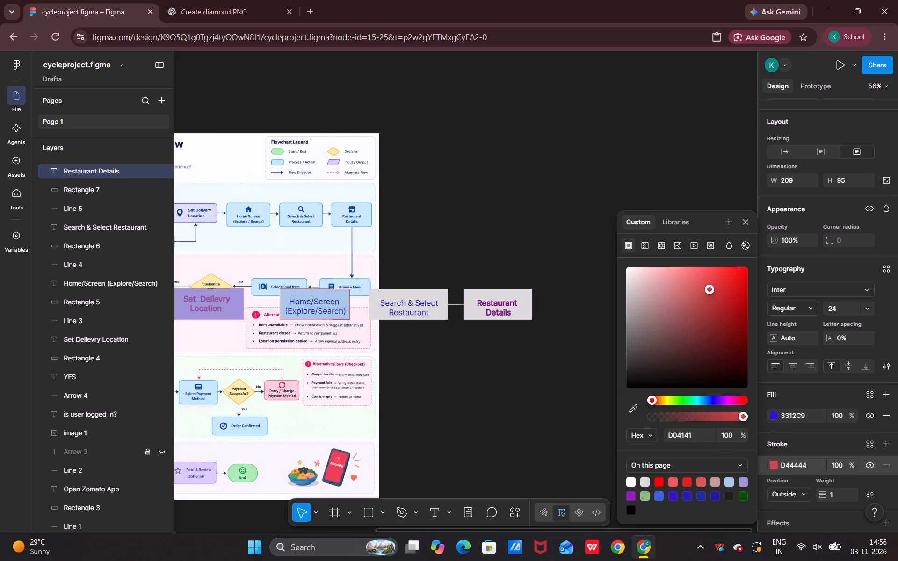
{"action": "left_click_drag", "start_coordinate": [708, 285], "coordinate": [728, 292]}
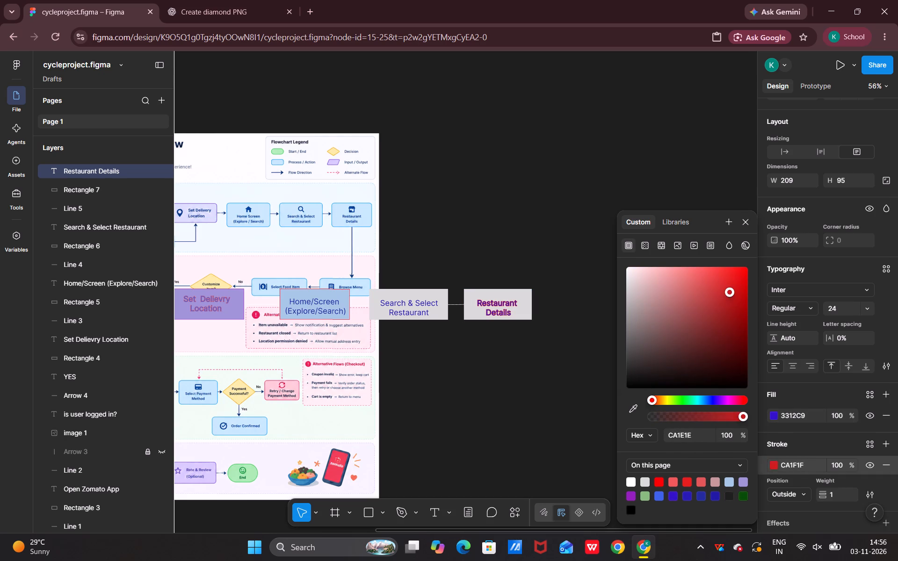
{"action": "left_click_drag", "start_coordinate": [728, 292], "coordinate": [723, 288]}
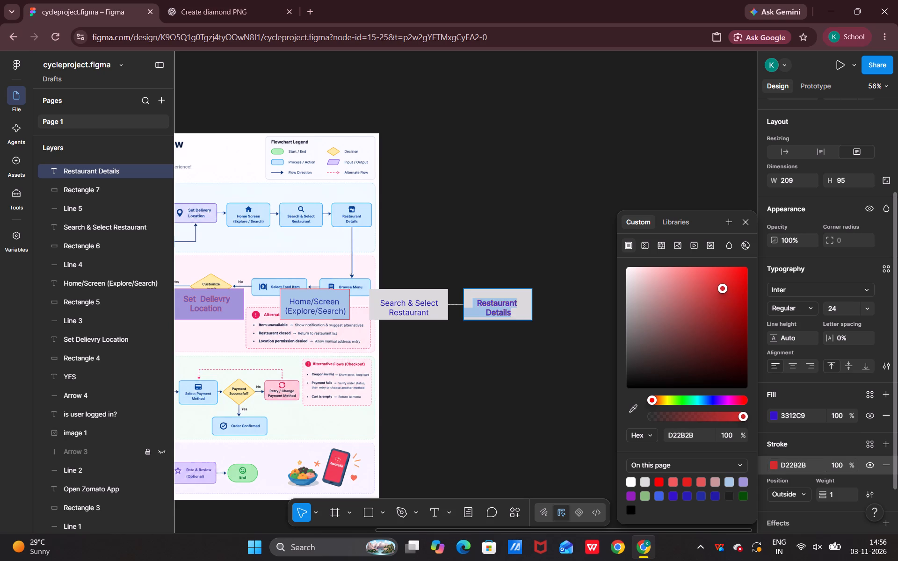
Add a drop shadow to the Restaurant Details label with offset X 2 and Y 5.
{"action": "scroll", "coordinate": [823, 380], "scroll_direction": "down", "scroll_amount": 3}
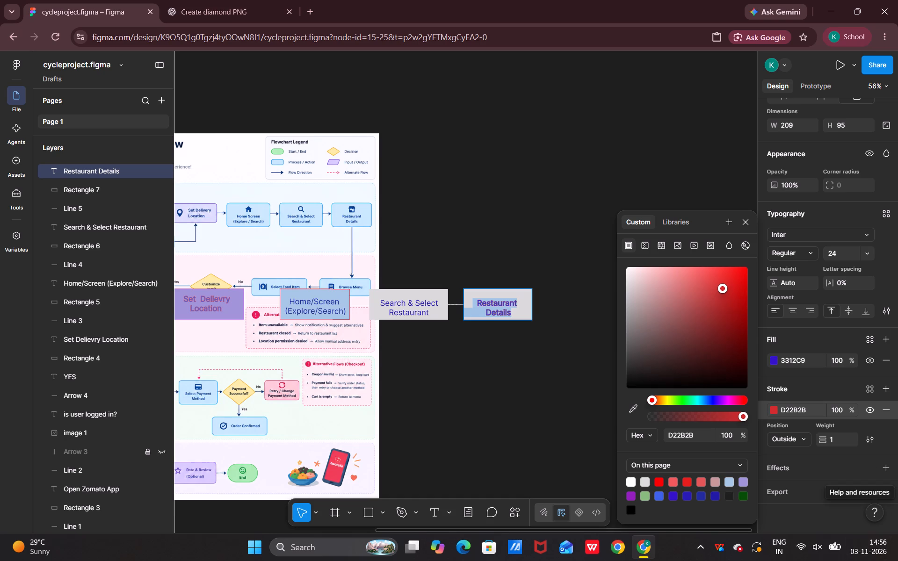
{"action": "left_click", "coordinate": [885, 468]}
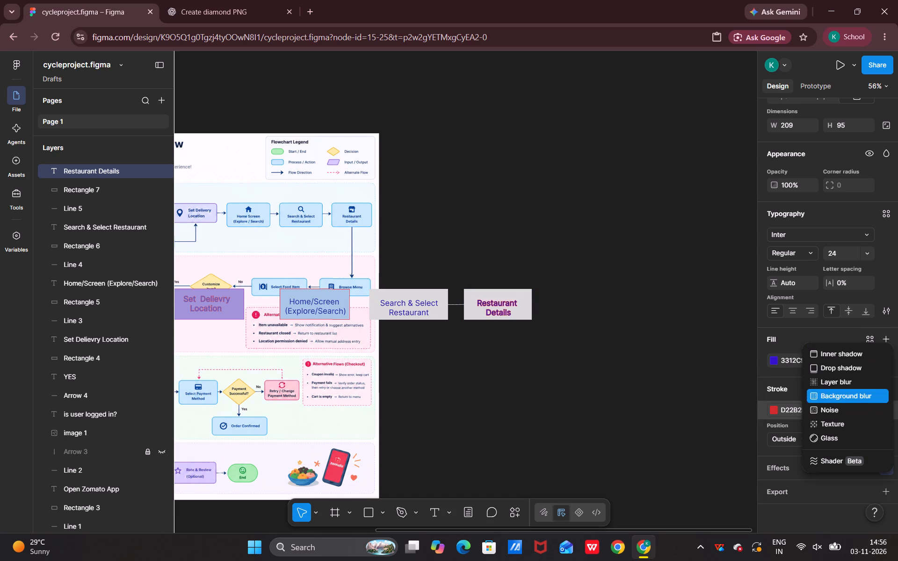
{"action": "left_click", "coordinate": [858, 370]}
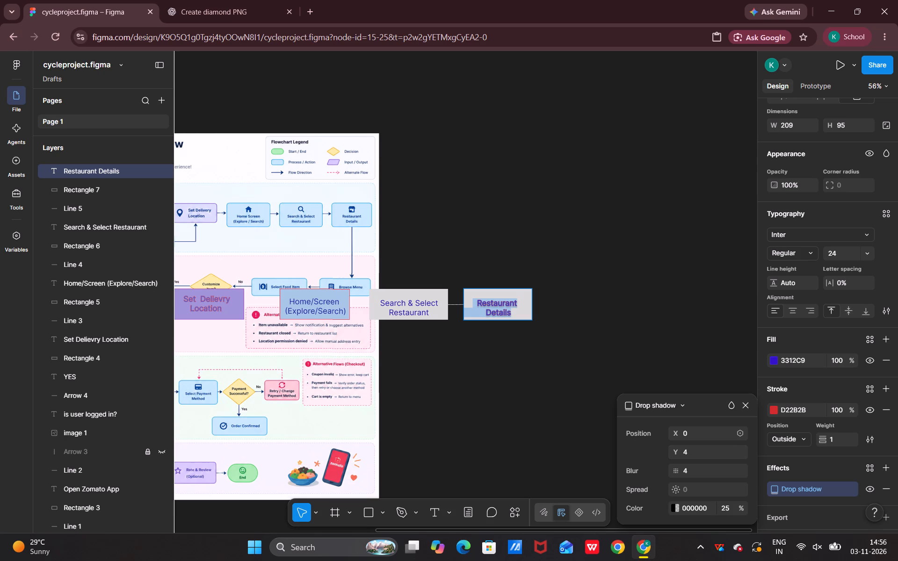
{"action": "left_click", "coordinate": [701, 433]}
{"action": "key", "text": "BackSpace"}
{"action": "key", "text": "2"}
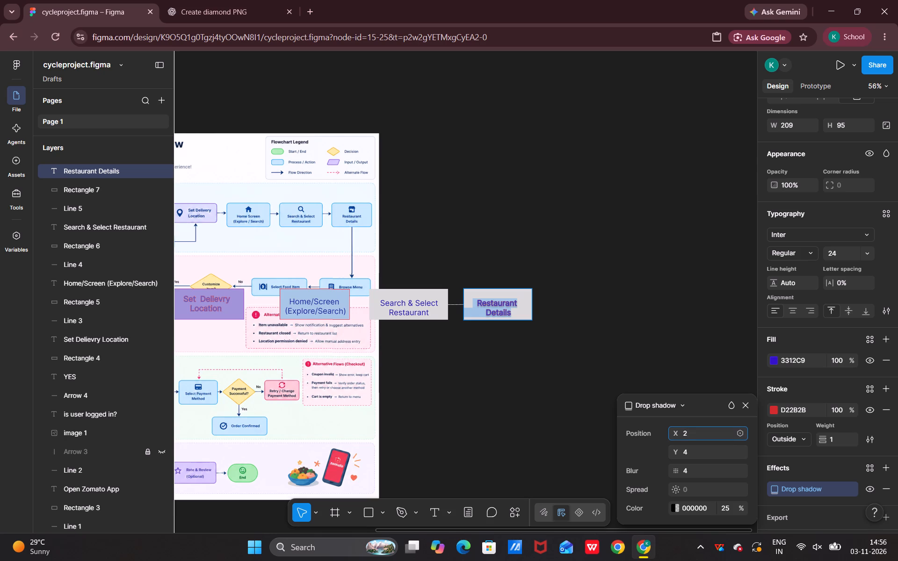
{"action": "left_click", "coordinate": [694, 446]}
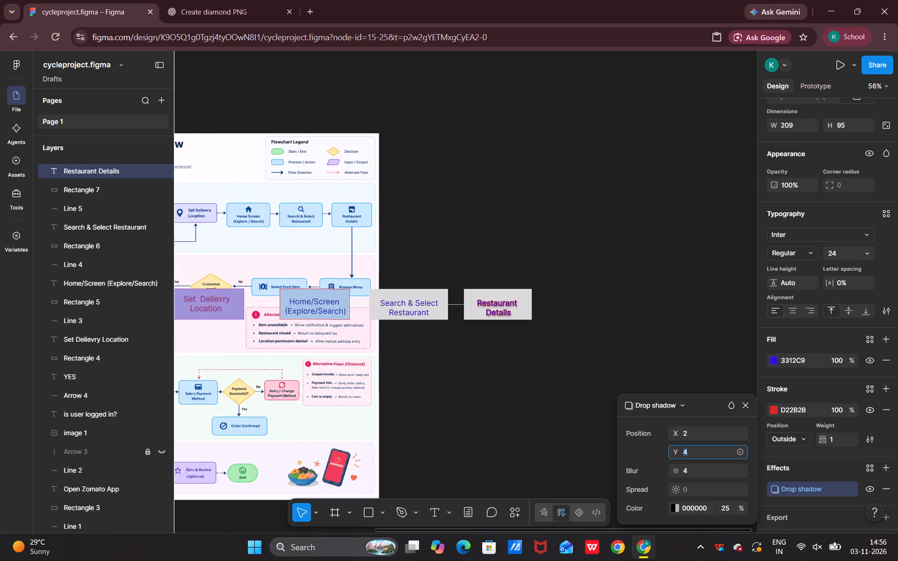
{"action": "key", "text": "BackSpace"}
{"action": "key", "text": "5"}
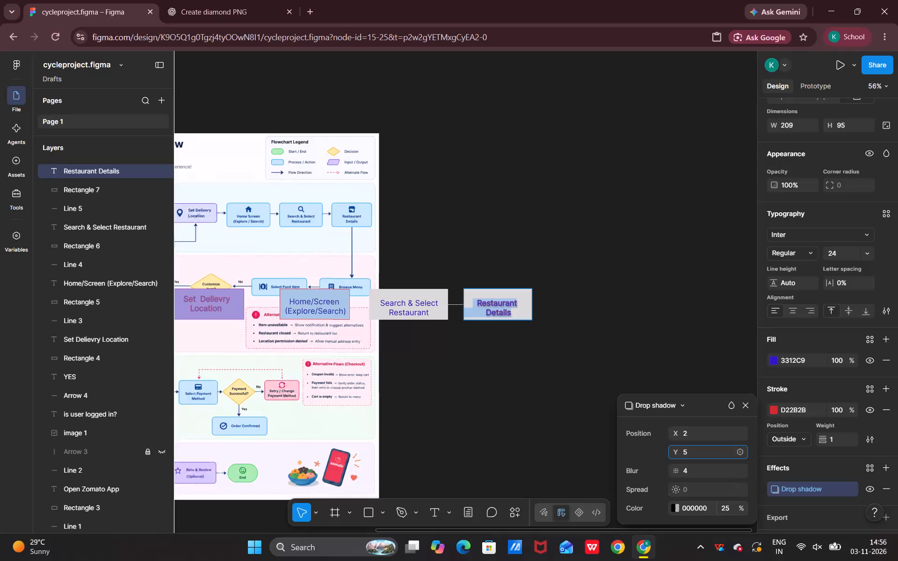
{"action": "left_click", "coordinate": [658, 340]}
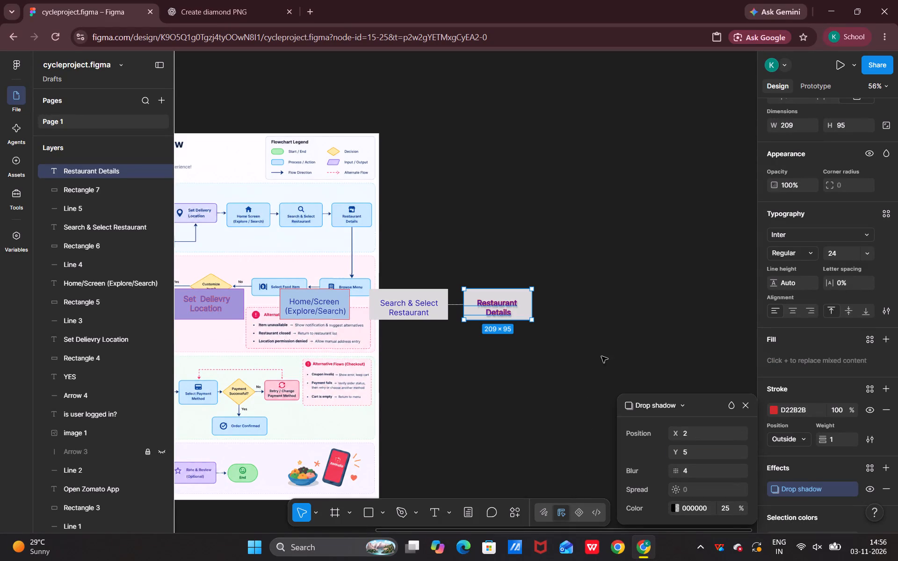
{"action": "left_click", "coordinate": [745, 403]}
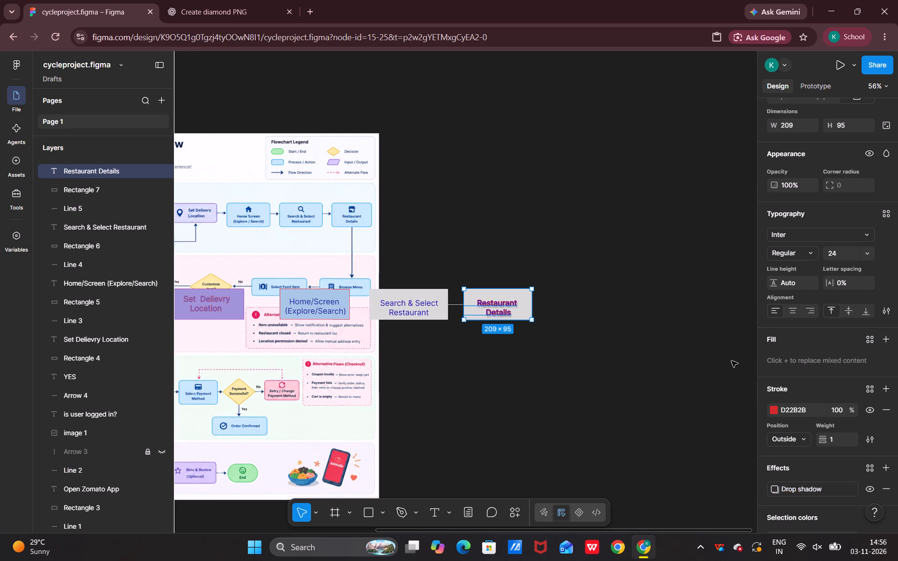
{"action": "scroll", "coordinate": [796, 393], "scroll_direction": "down", "scroll_amount": 4}
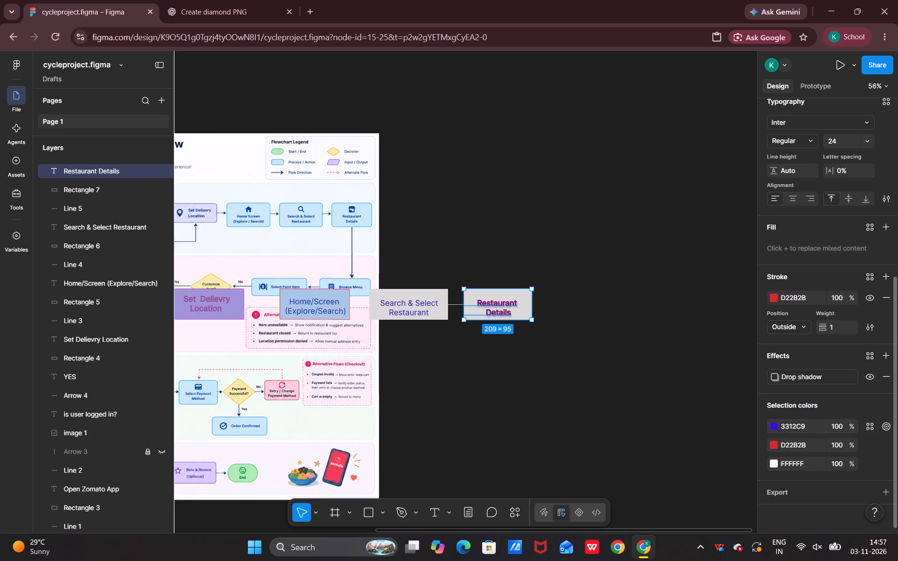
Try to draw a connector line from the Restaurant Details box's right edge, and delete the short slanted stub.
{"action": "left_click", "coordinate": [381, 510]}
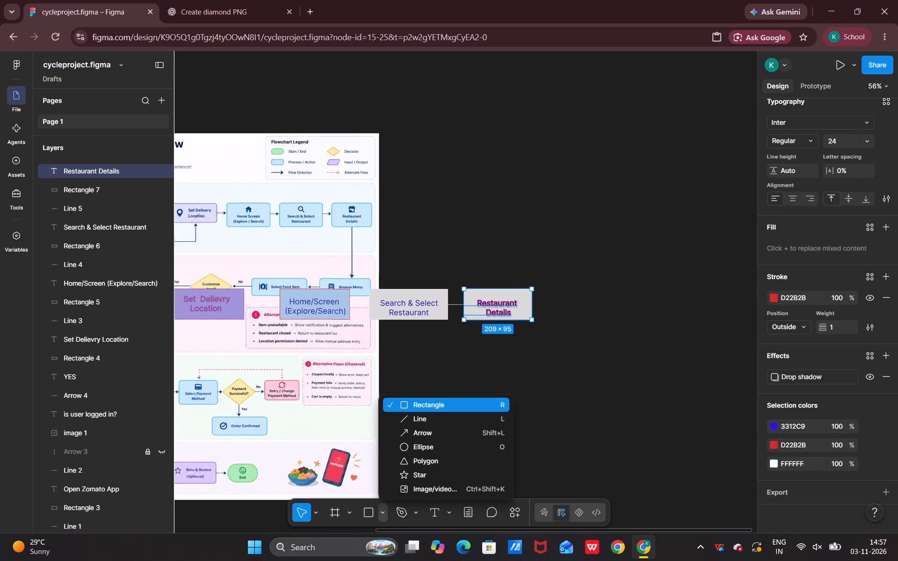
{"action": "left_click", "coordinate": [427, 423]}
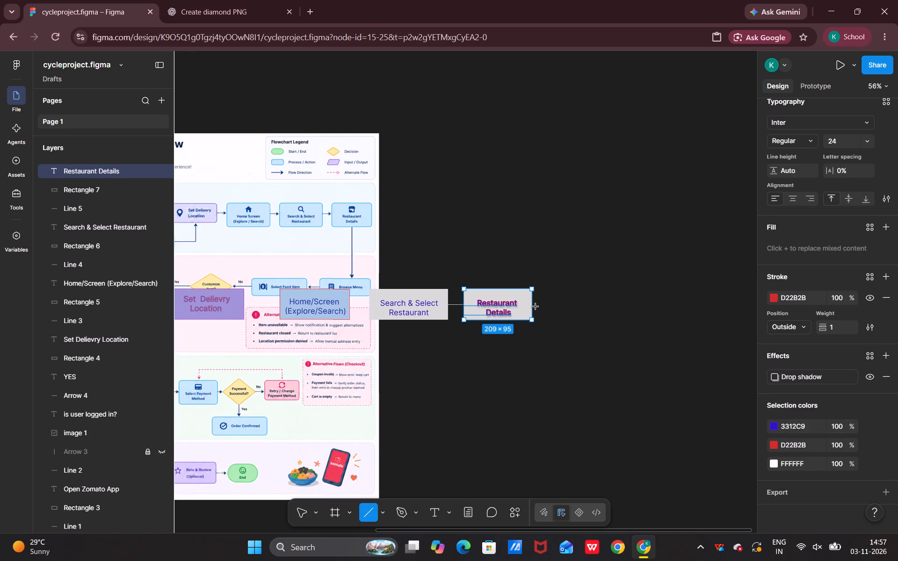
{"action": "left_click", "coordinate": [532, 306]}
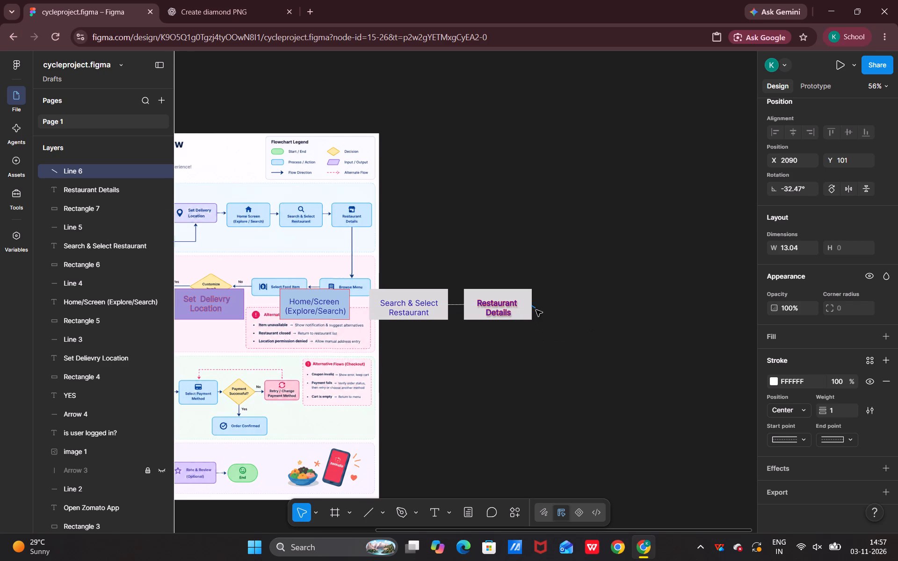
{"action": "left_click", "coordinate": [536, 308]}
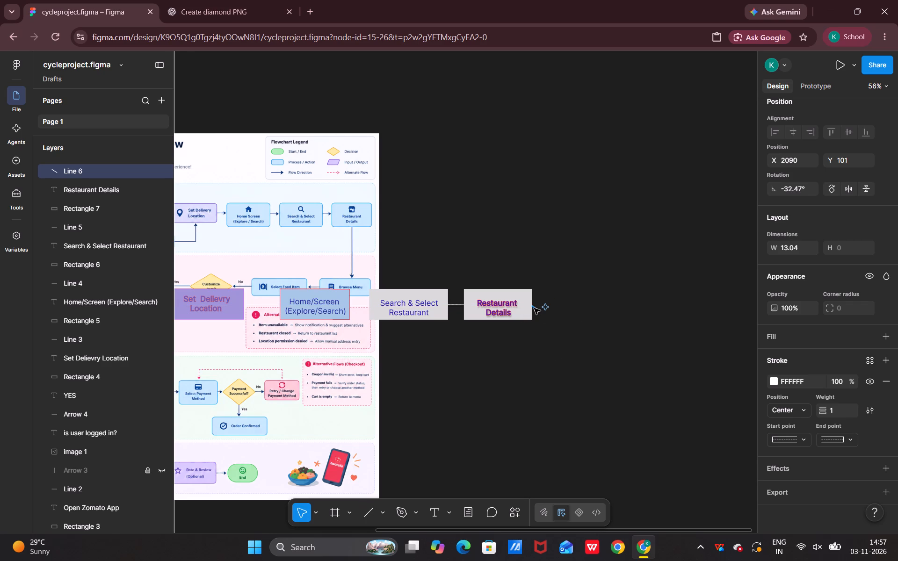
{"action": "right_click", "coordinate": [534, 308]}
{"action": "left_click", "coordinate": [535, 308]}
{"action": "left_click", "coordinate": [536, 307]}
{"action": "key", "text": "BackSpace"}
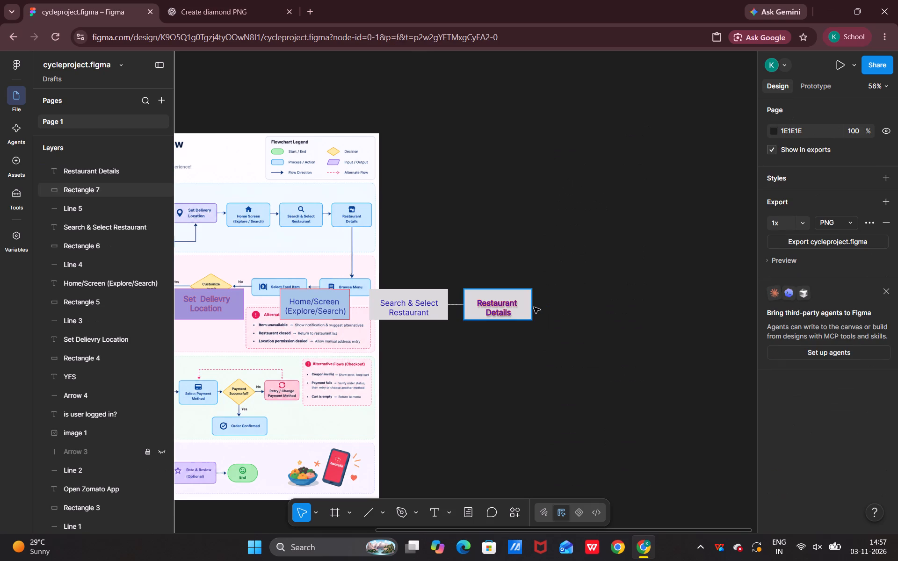
Draw a vertical connector line about 278 long downward from the Restaurant Details box's bottom edge, starting at about X 1986, Y 144.
{"action": "left_click", "coordinate": [368, 510]}
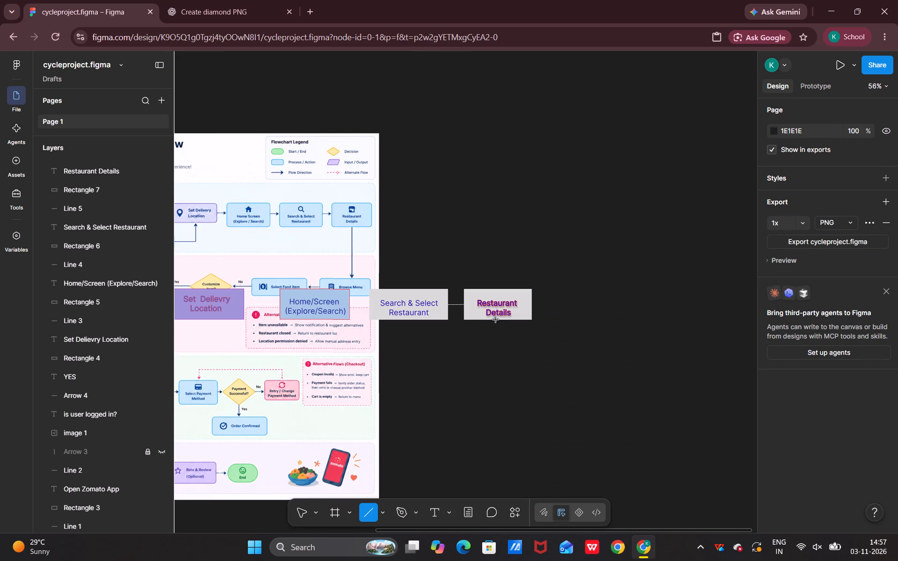
{"action": "left_click_drag", "start_coordinate": [496, 320], "coordinate": [499, 406]}
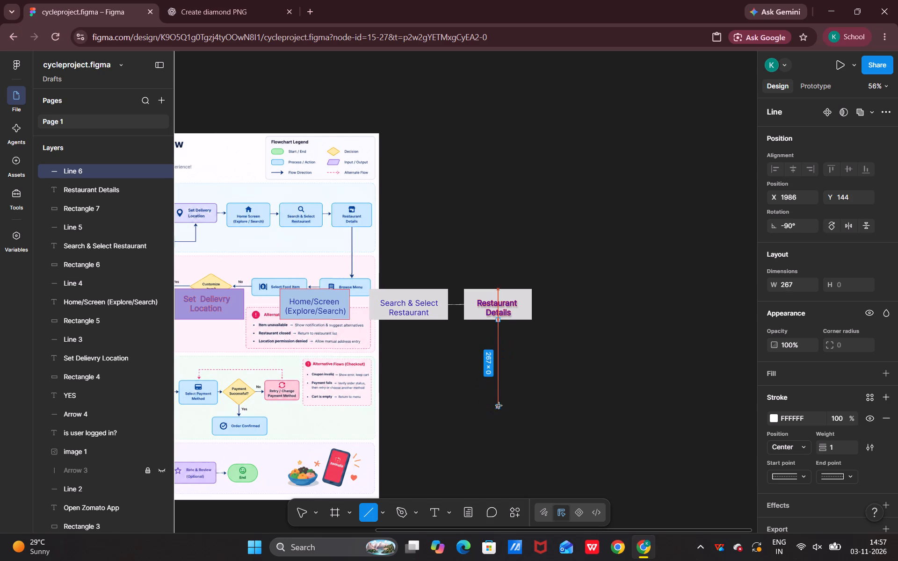
{"action": "left_click_drag", "start_coordinate": [499, 406], "coordinate": [499, 410]}
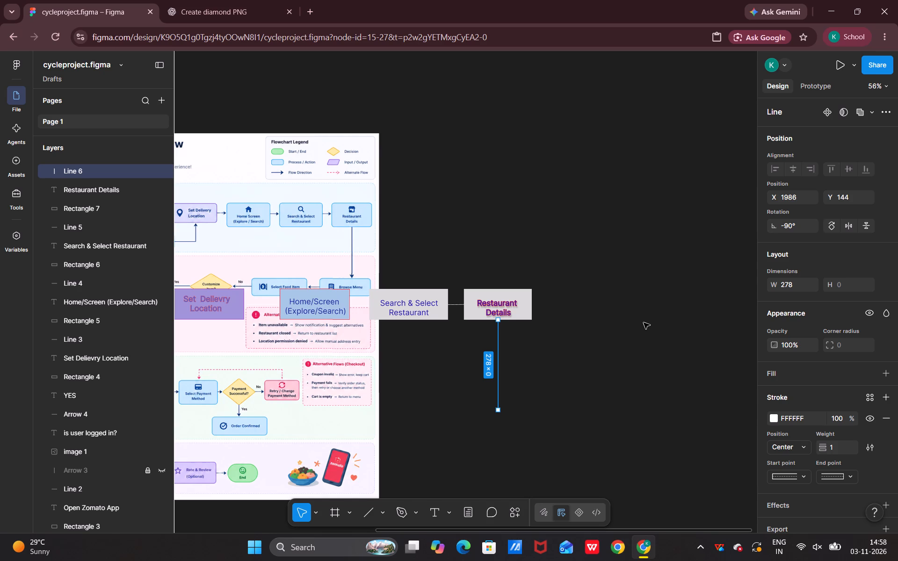
Look over the reference flow chart and the recreated boxes, from START to the new vertical connector line.
{"action": "scroll", "coordinate": [401, 210], "scroll_direction": "down", "scroll_amount": 1}
{"action": "scroll", "coordinate": [422, 149], "scroll_direction": "down", "scroll_amount": 2}
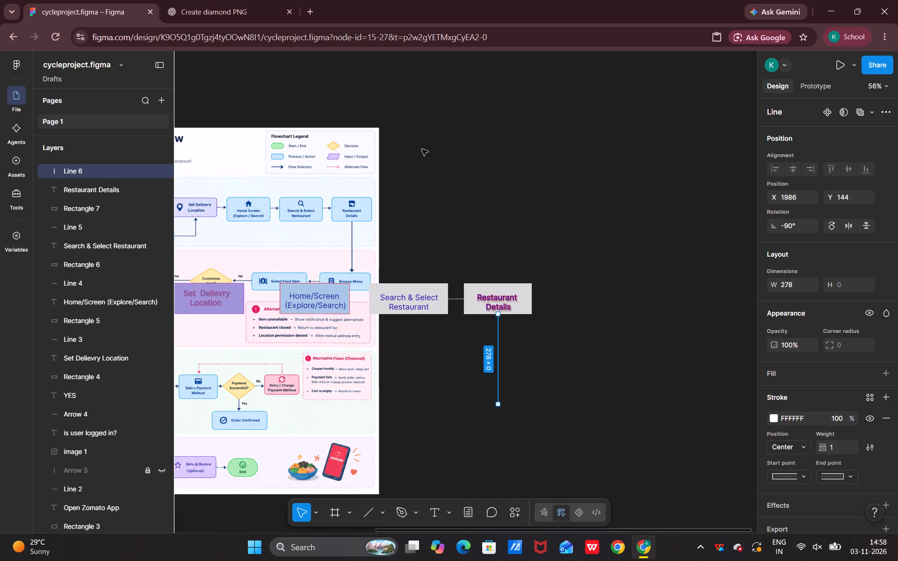
{"action": "scroll", "coordinate": [422, 149], "scroll_direction": "down", "scroll_amount": 3}
{"action": "left_click", "coordinate": [314, 513]}
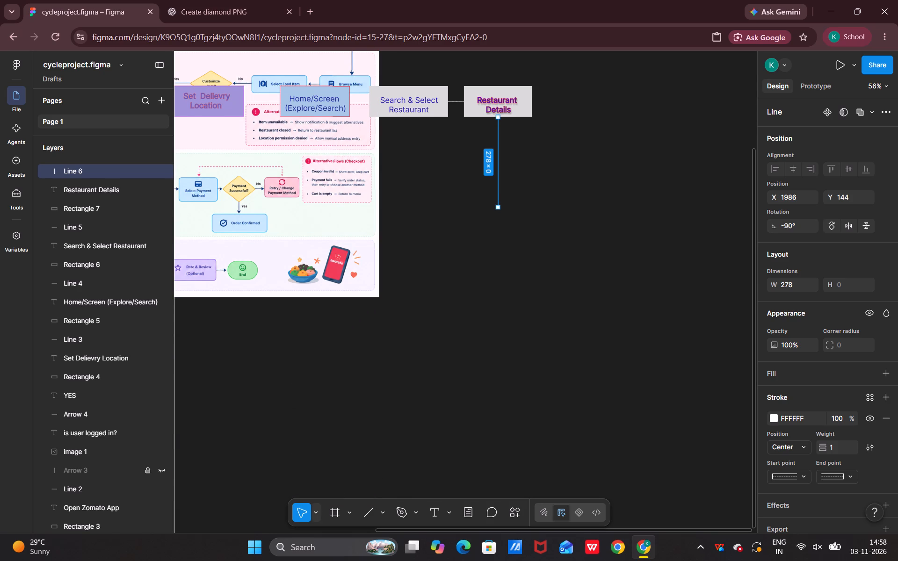
{"action": "left_click", "coordinate": [329, 475]}
{"action": "left_click_drag", "start_coordinate": [310, 339], "coordinate": [428, 330]}
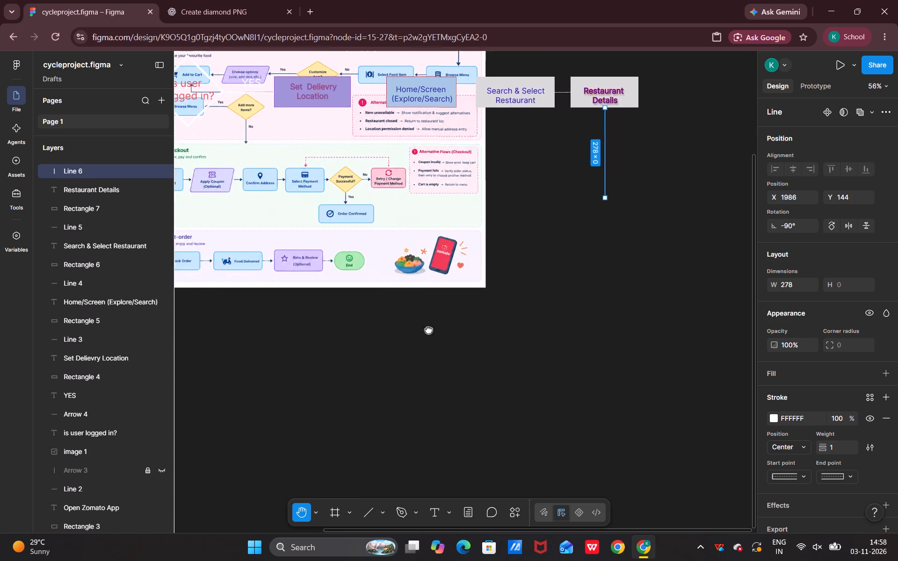
{"action": "left_click_drag", "start_coordinate": [428, 330], "coordinate": [520, 421]}
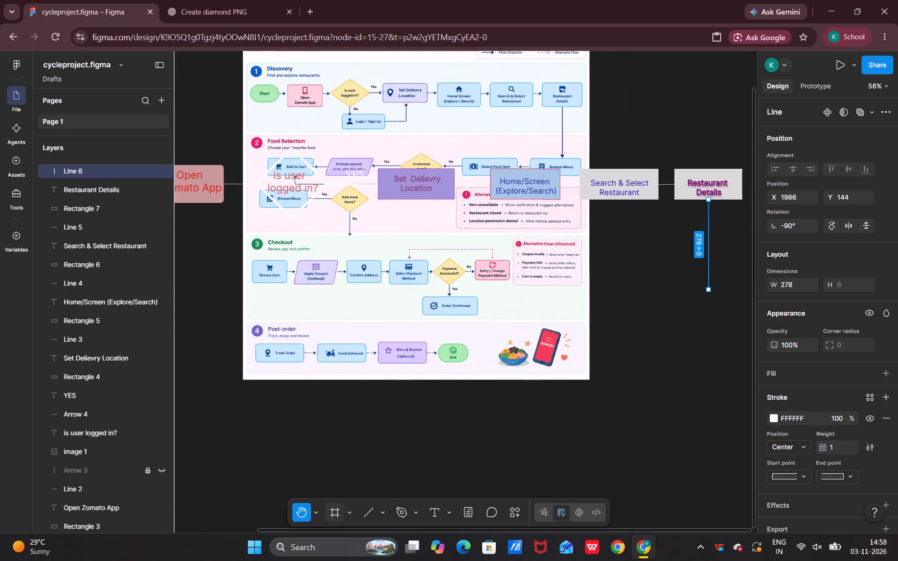
{"action": "left_click_drag", "start_coordinate": [266, 445], "coordinate": [465, 424]}
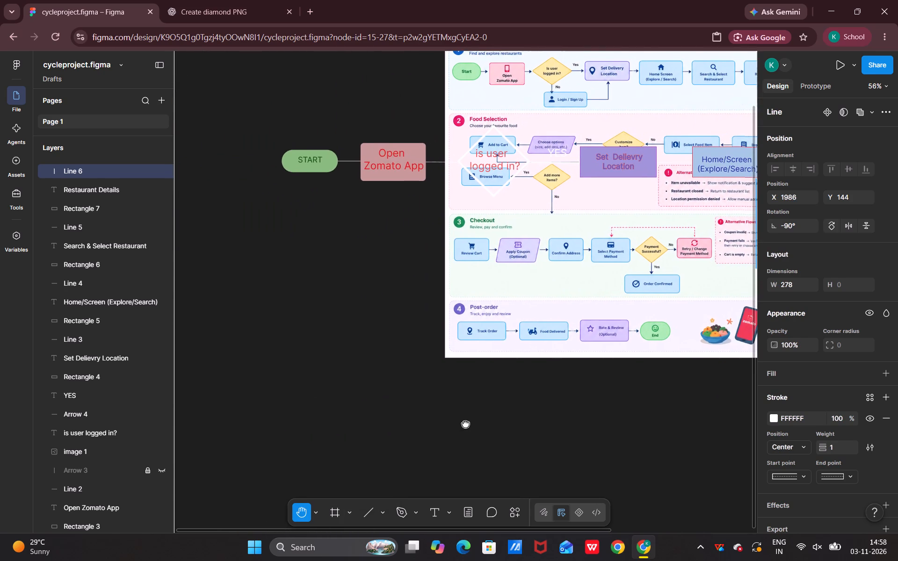
{"action": "left_click_drag", "start_coordinate": [465, 424], "coordinate": [355, 385]}
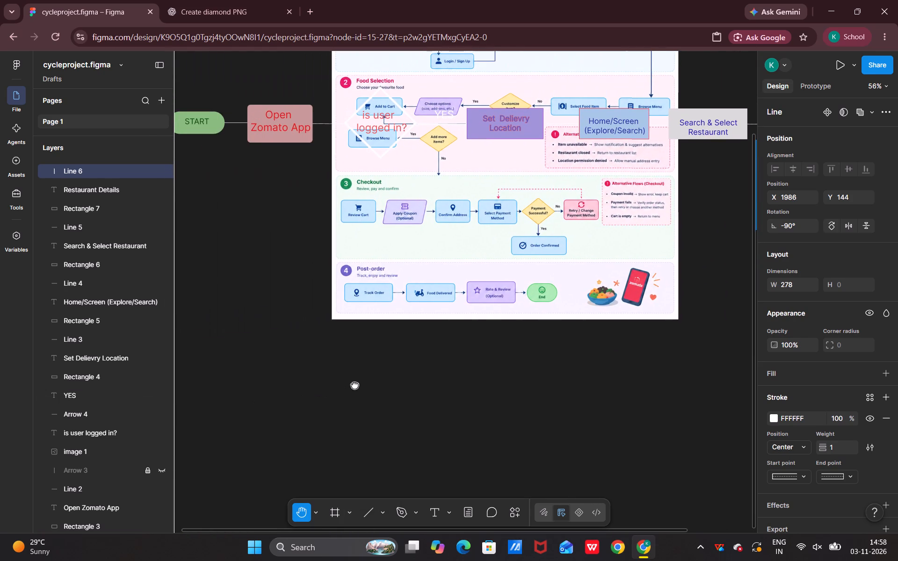
{"action": "left_click_drag", "start_coordinate": [355, 385], "coordinate": [269, 453]}
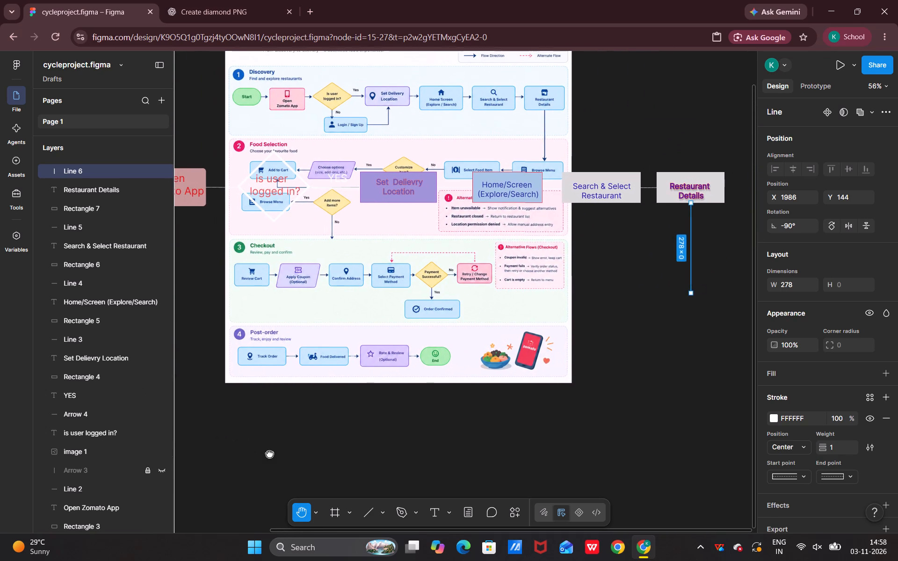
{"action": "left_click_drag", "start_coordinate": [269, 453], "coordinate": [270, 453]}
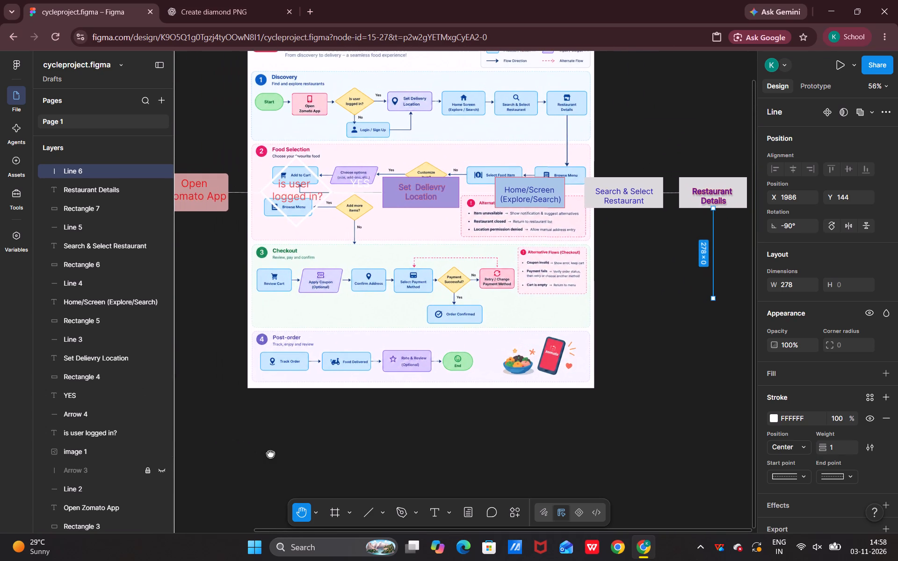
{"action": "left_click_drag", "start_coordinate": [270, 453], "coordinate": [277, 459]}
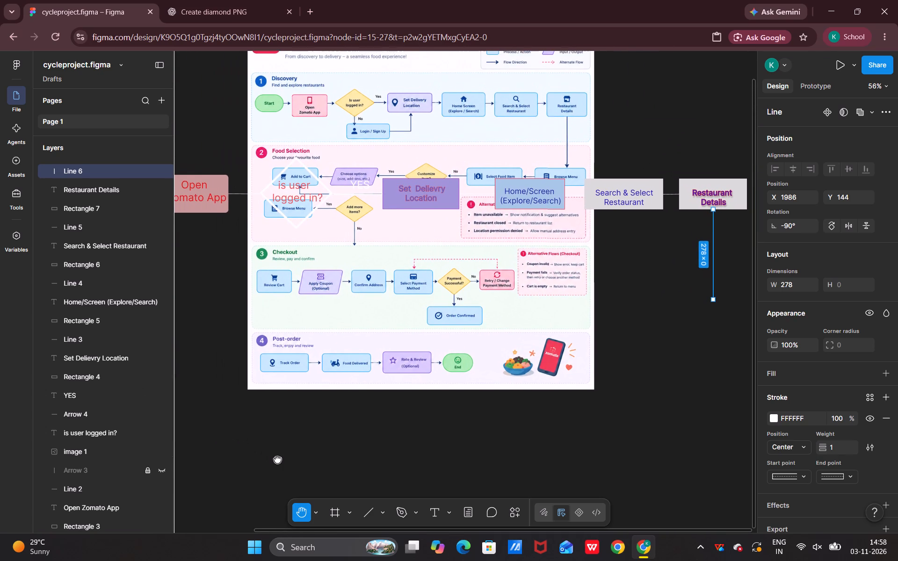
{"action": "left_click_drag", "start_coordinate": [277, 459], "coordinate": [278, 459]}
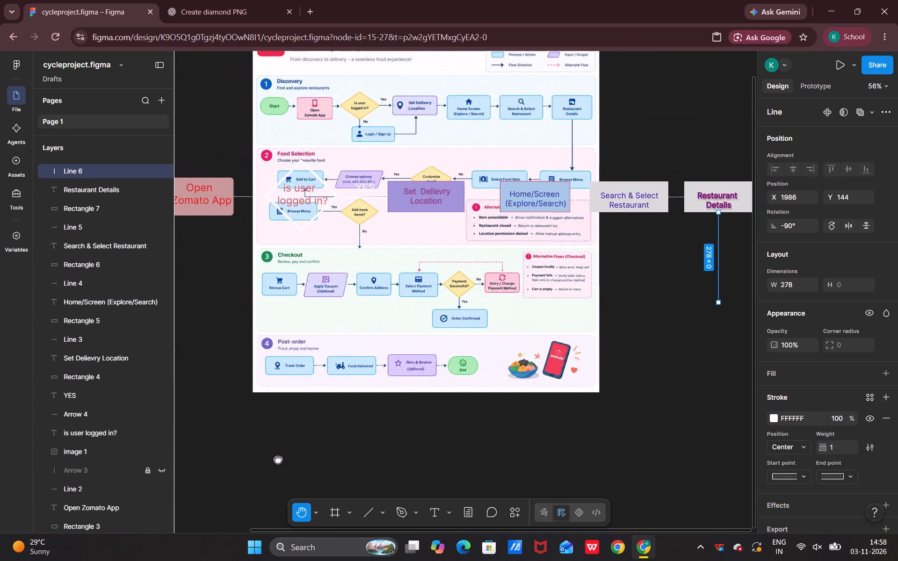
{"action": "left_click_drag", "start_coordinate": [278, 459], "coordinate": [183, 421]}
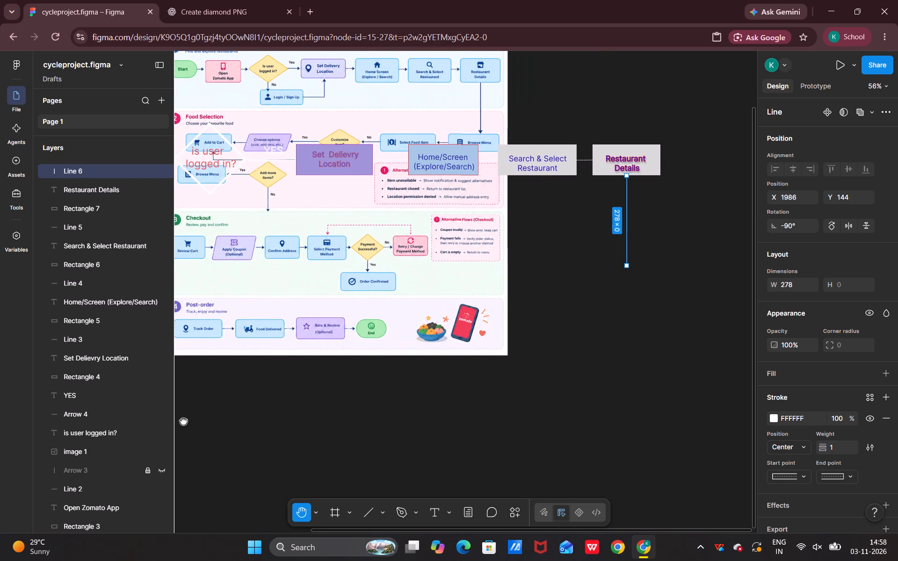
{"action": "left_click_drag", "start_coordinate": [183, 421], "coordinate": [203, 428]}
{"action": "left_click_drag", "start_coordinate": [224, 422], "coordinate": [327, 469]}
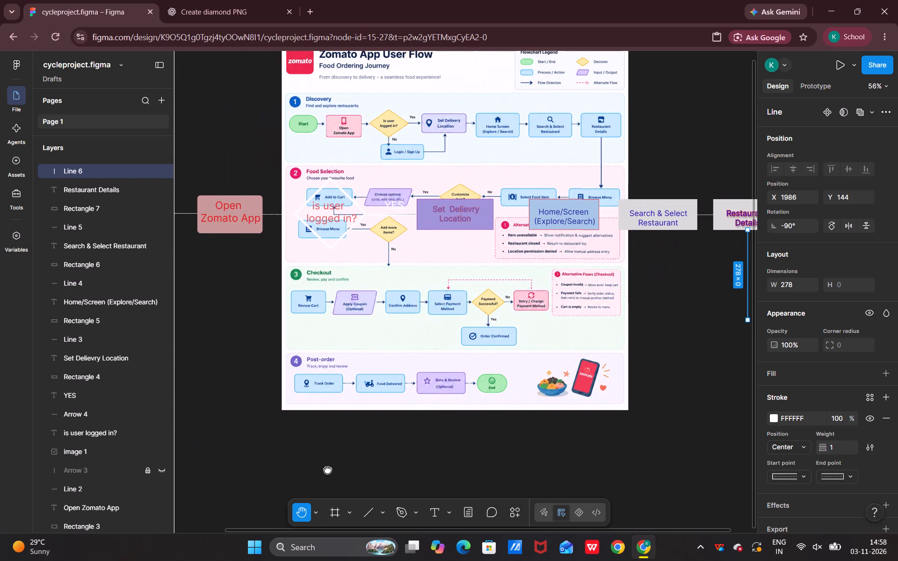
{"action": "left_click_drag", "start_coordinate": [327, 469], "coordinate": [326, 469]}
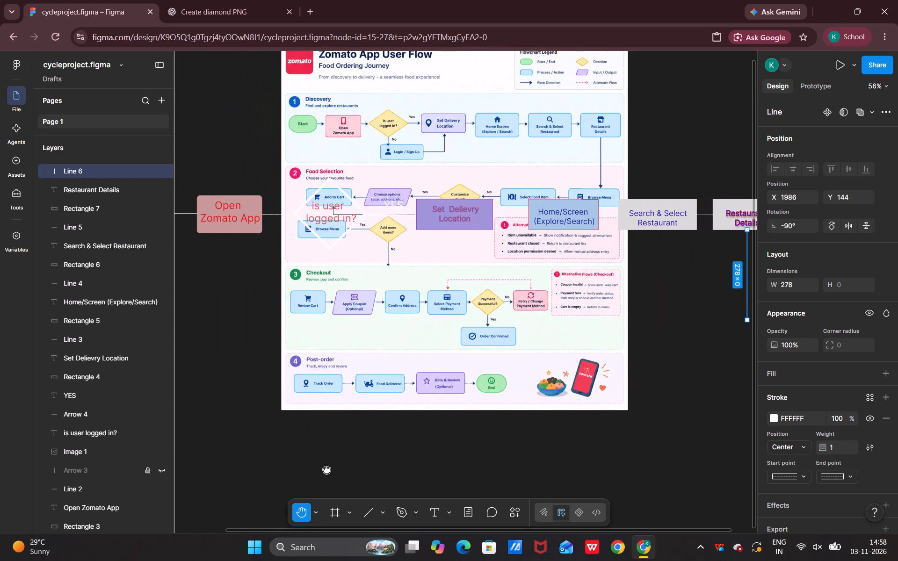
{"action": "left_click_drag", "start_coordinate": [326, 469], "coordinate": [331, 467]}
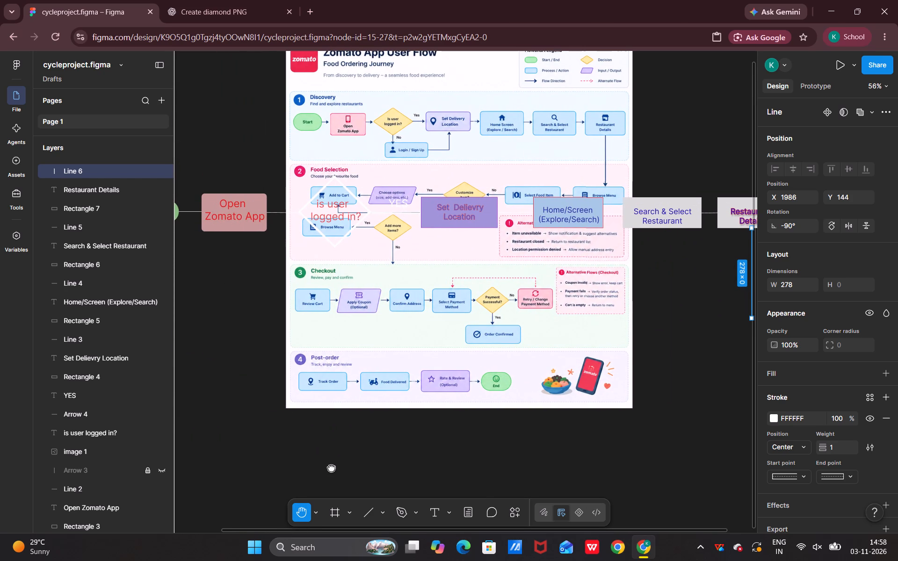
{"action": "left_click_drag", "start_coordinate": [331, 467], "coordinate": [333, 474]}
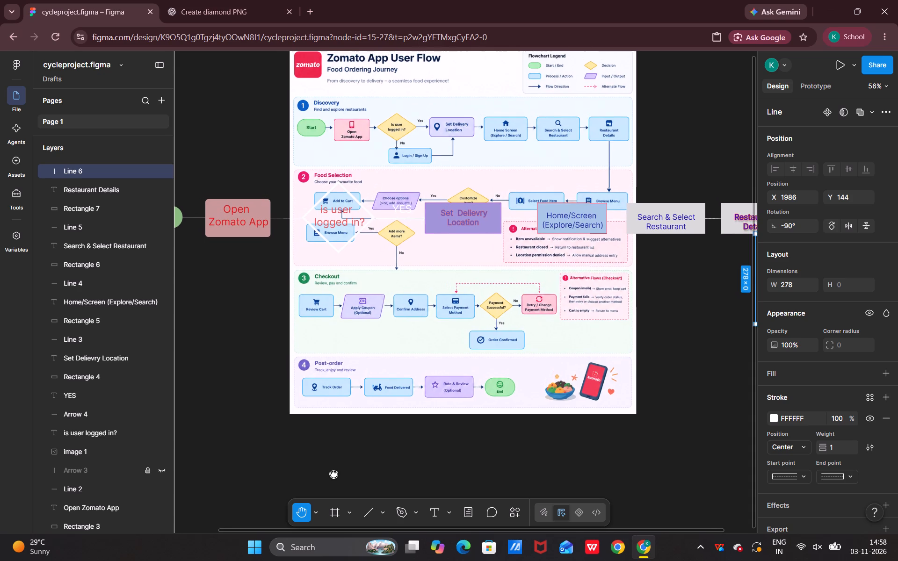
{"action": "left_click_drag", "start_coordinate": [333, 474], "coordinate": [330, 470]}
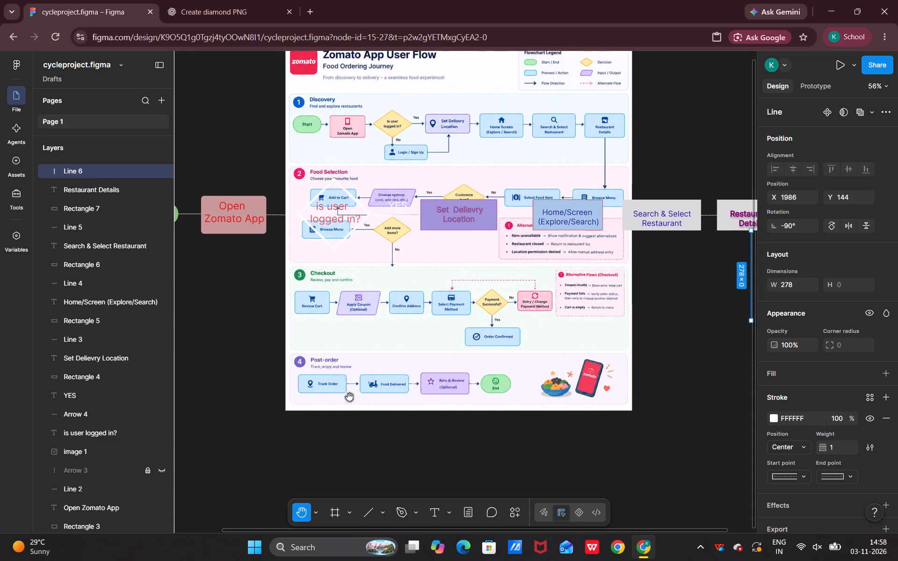
Close the browser window containing the cycleproject.figma design and the Create diamond PNG chat.
{"action": "left_click", "coordinate": [894, 0]}
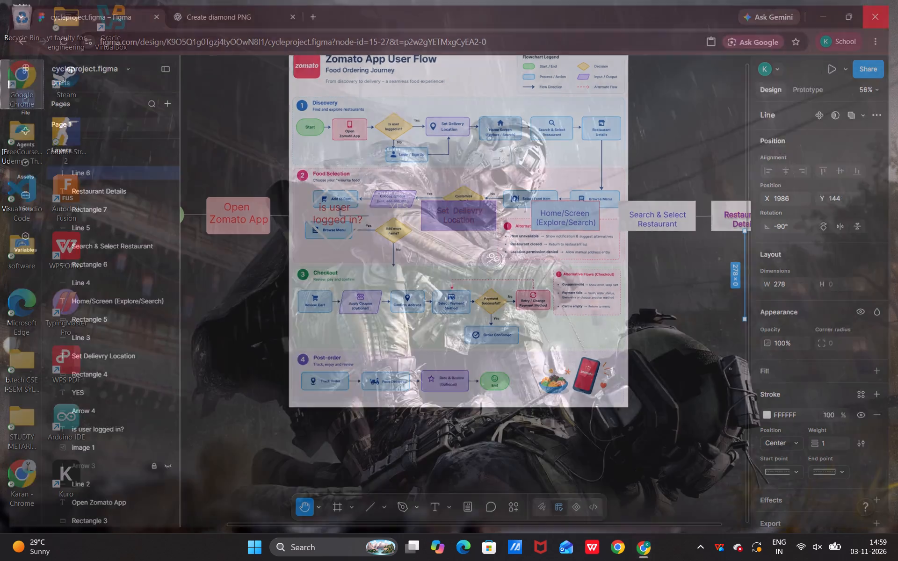
Refresh the Windows desktop.
{"action": "right_click", "coordinate": [669, 148]}
{"action": "right_click", "coordinate": [626, 187]}
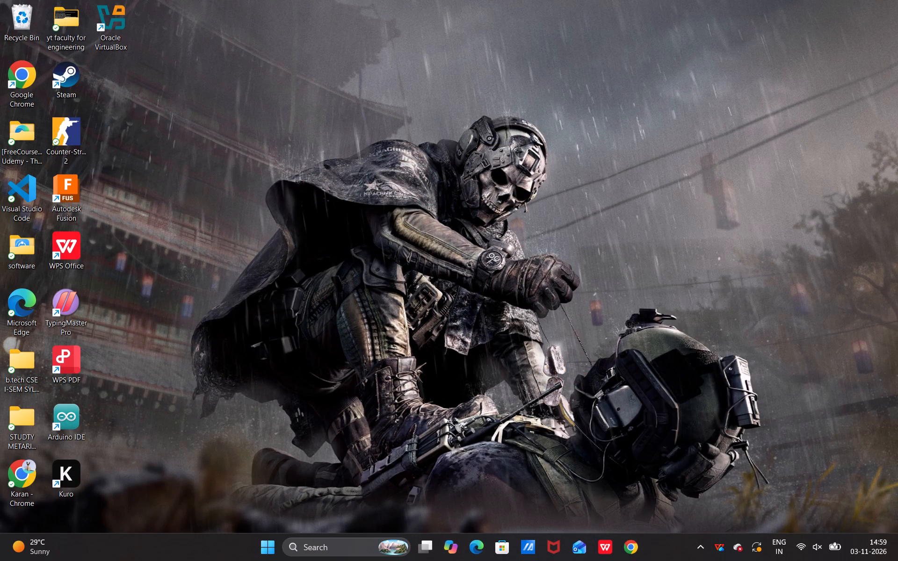
{"action": "left_click", "coordinate": [659, 237]}
{"action": "right_click", "coordinate": [629, 211]}
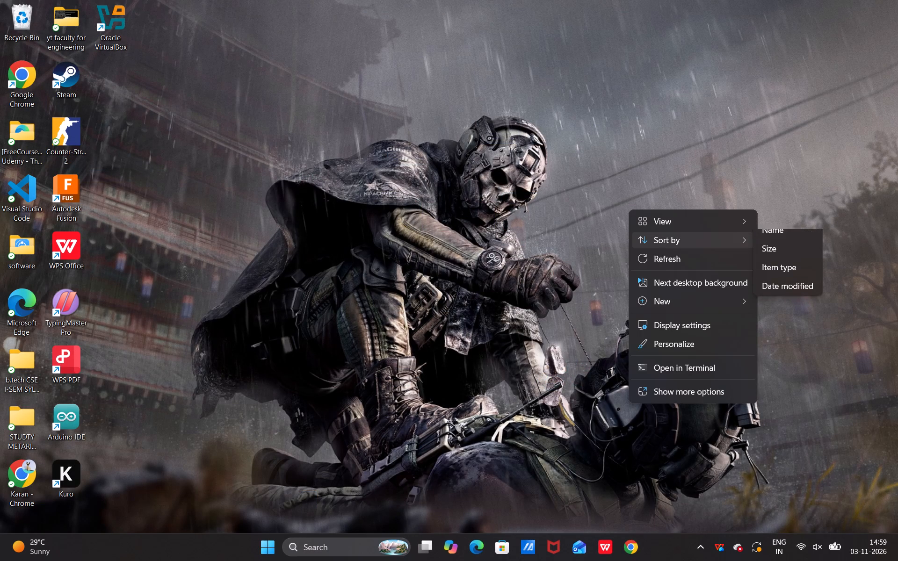
{"action": "right_click", "coordinate": [653, 259]}
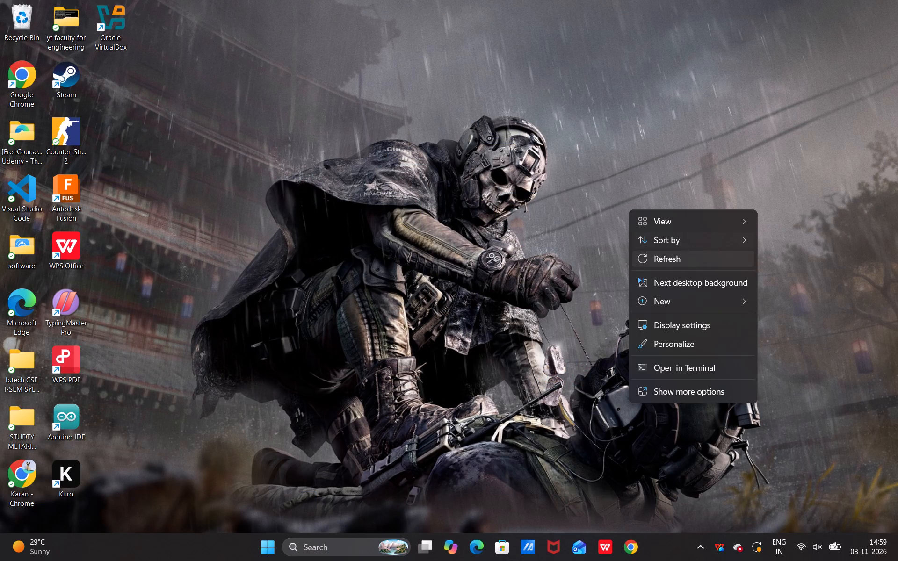
{"action": "left_click", "coordinate": [658, 261]}
{"action": "right_click", "coordinate": [545, 234]}
{"action": "left_click", "coordinate": [603, 260]}
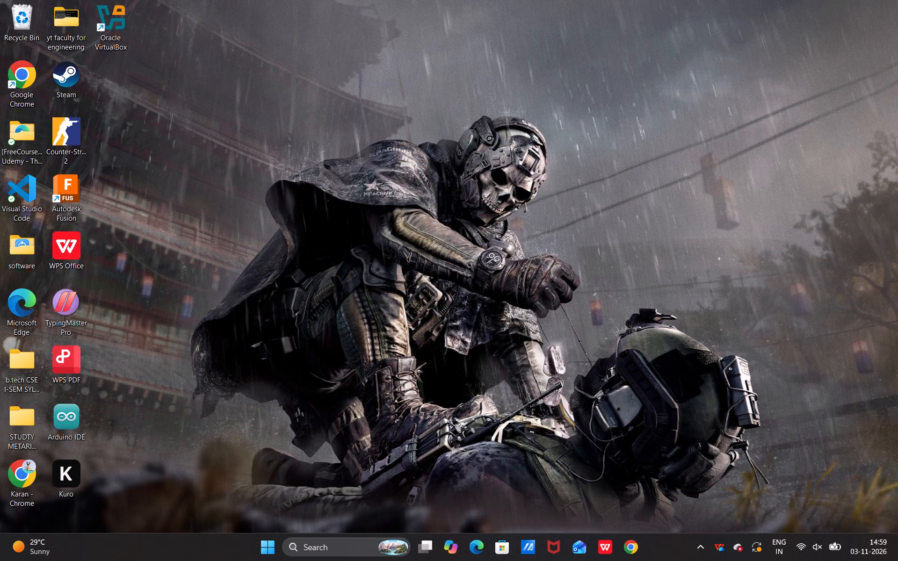
Bring up the Windows shutdown options for the computer and choose Shut down as the action.
{"action": "key", "text": "alt+F4"}
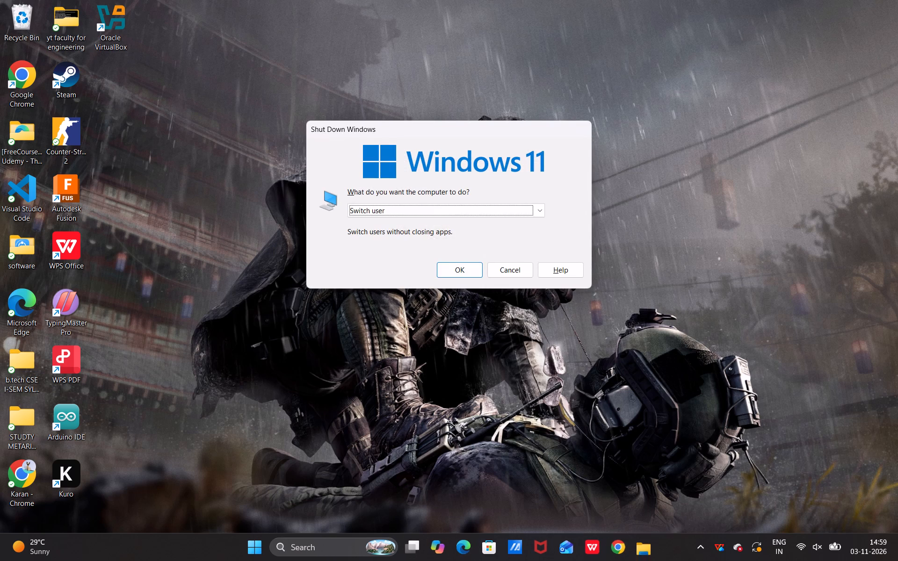
{"action": "left_click", "coordinate": [540, 204]}
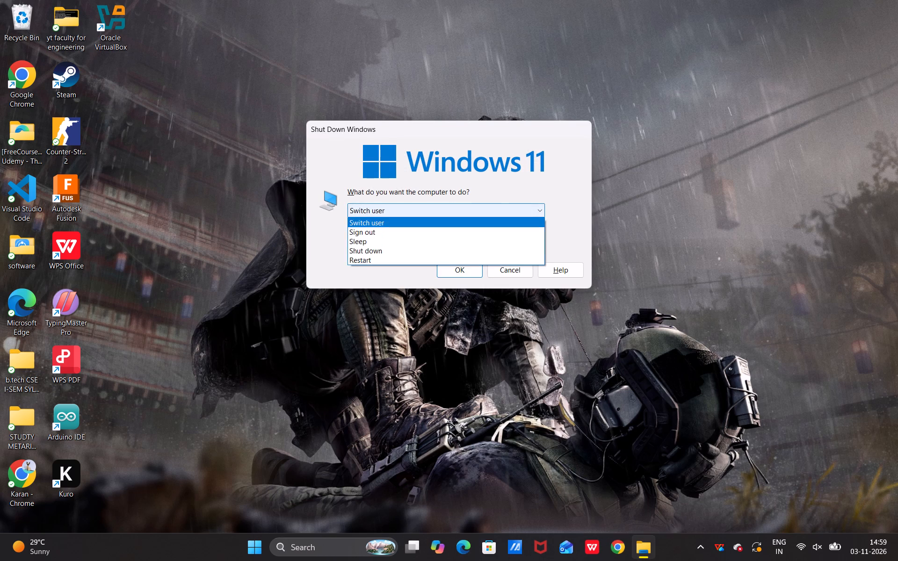
{"action": "double_click", "coordinate": [422, 252]}
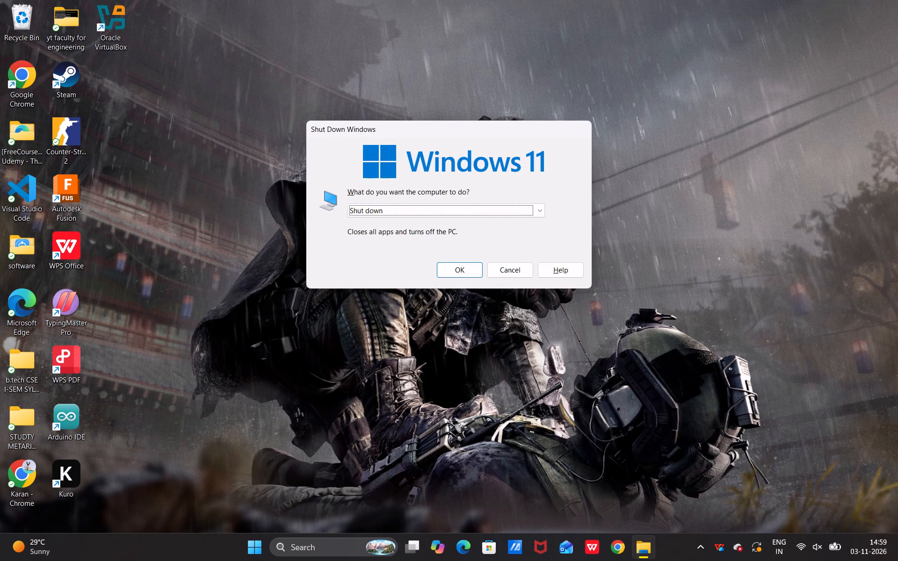